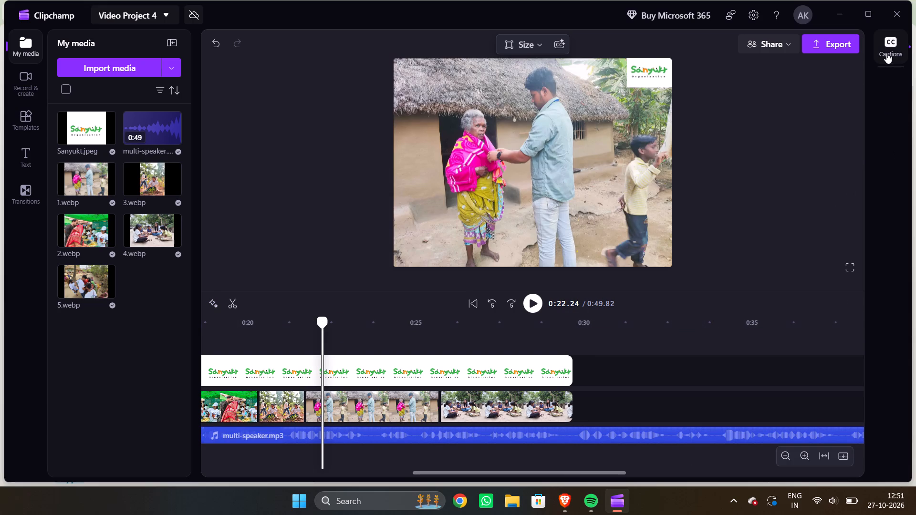
Open the captions feature offering AI-generated autocaptions for the Sanyukt video.
{"action": "left_click", "coordinate": [889, 47]}
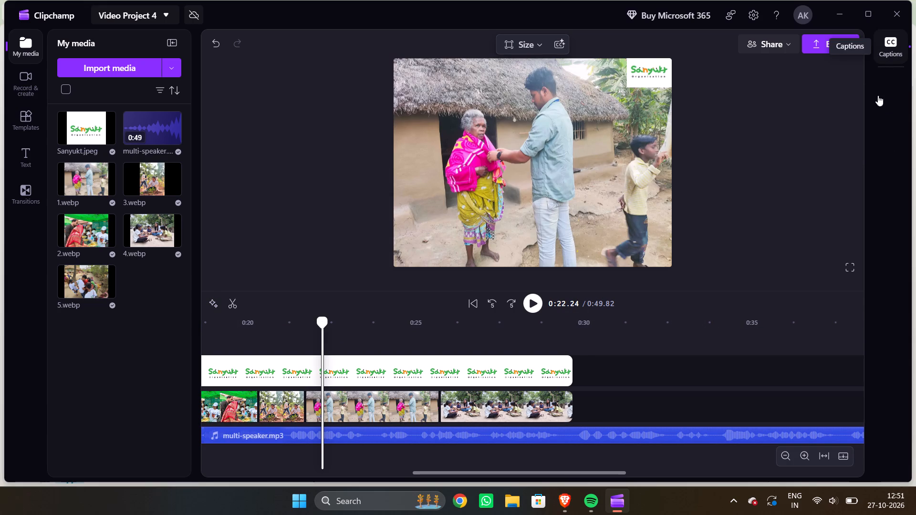
{"action": "left_click", "coordinate": [532, 300]}
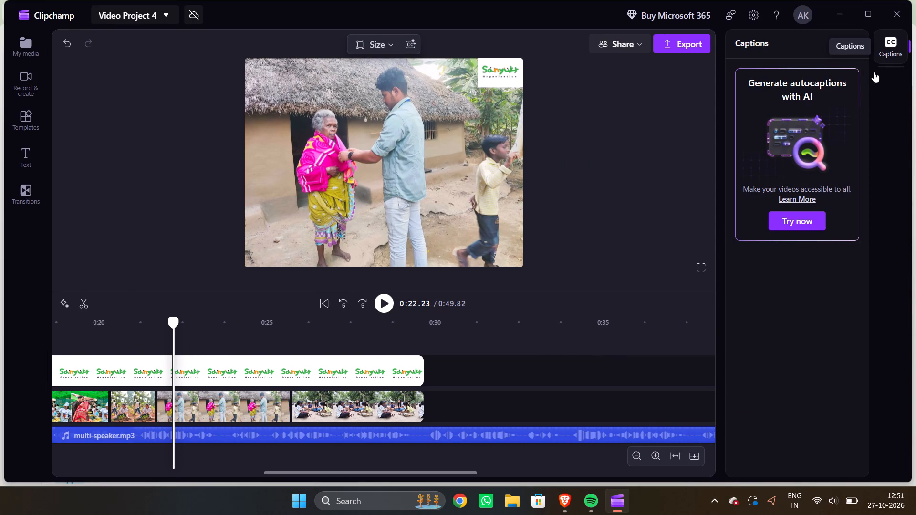
{"action": "left_click", "coordinate": [680, 196]}
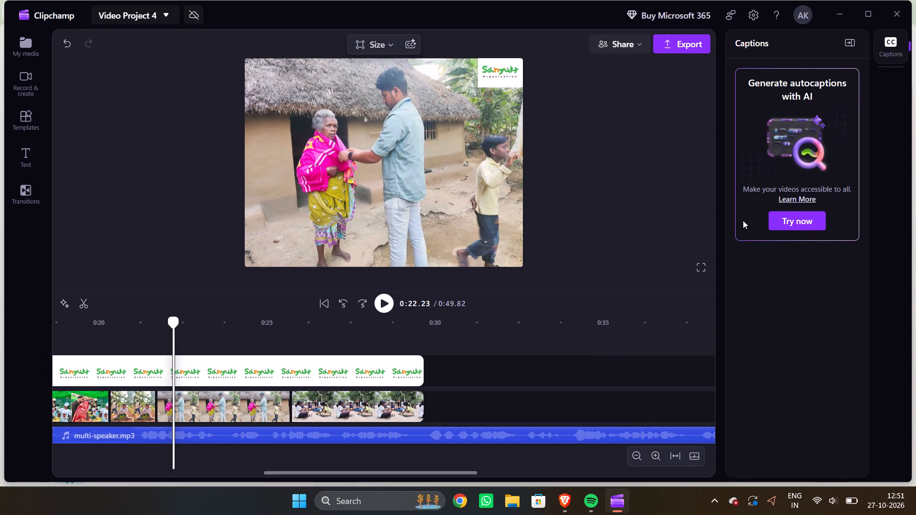
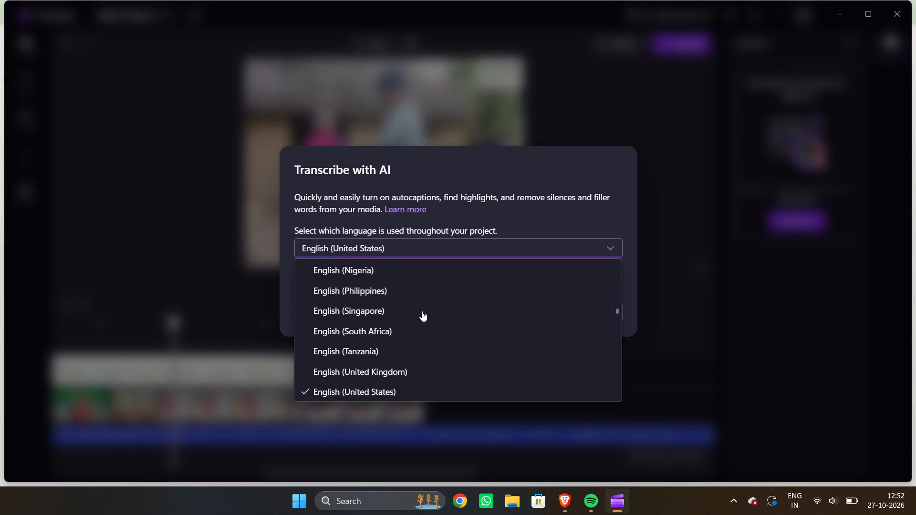
Browse the transcription languages, keep English (United States), and start the AI transcription of the project's media for autocaptions.
{"action": "scroll", "coordinate": [415, 318], "scroll_direction": "down", "scroll_amount": 2}
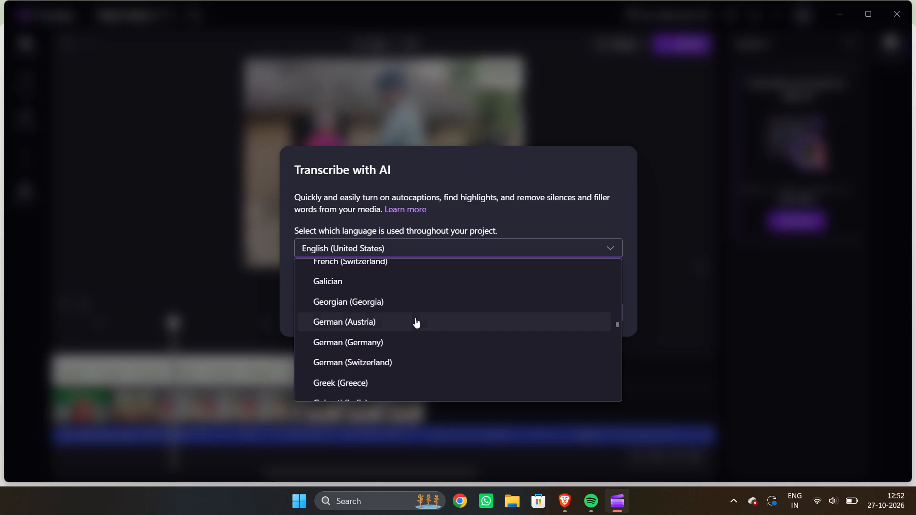
{"action": "scroll", "coordinate": [415, 318], "scroll_direction": "down", "scroll_amount": 1}
{"action": "scroll", "coordinate": [415, 318], "scroll_direction": "up", "scroll_amount": 4}
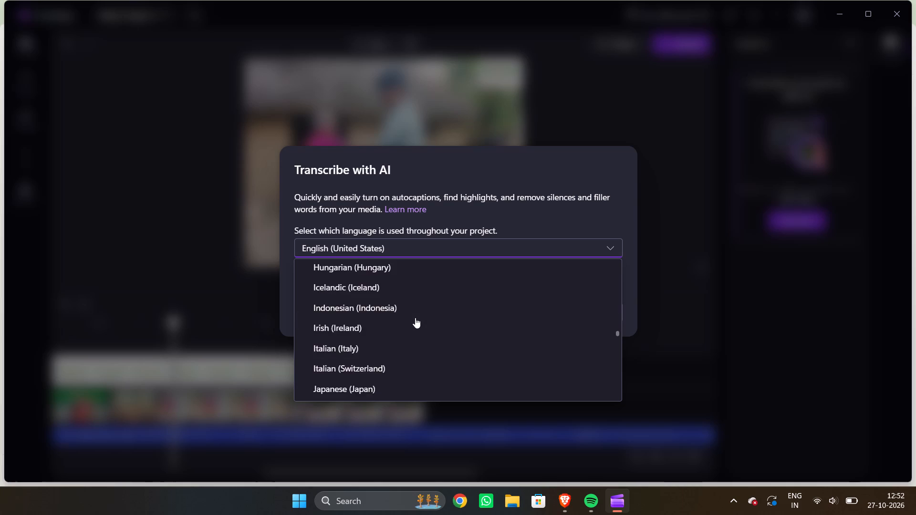
{"action": "scroll", "coordinate": [415, 318], "scroll_direction": "up", "scroll_amount": 2}
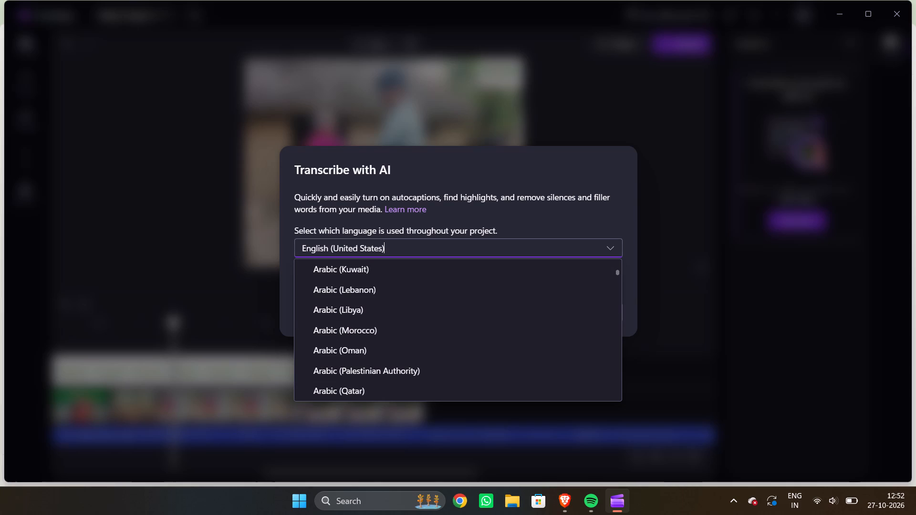
{"action": "left_click", "coordinate": [594, 225]}
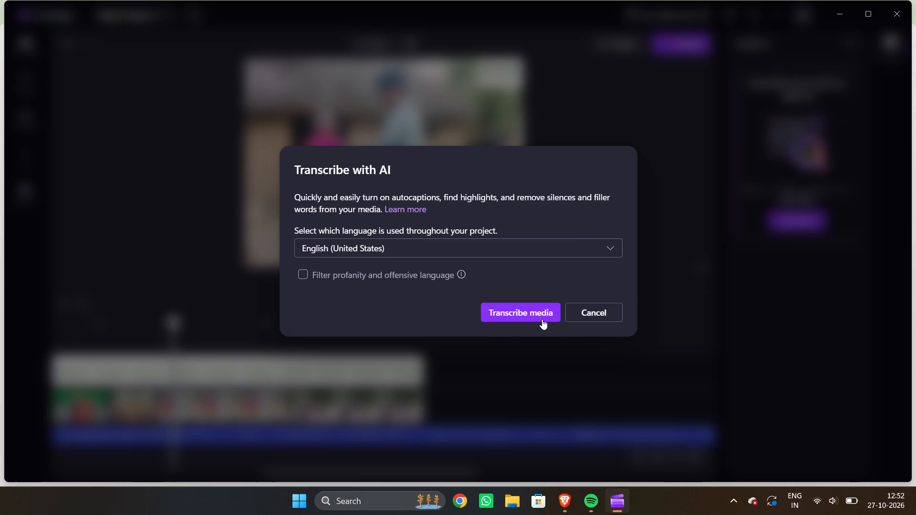
{"action": "left_click", "coordinate": [523, 315]}
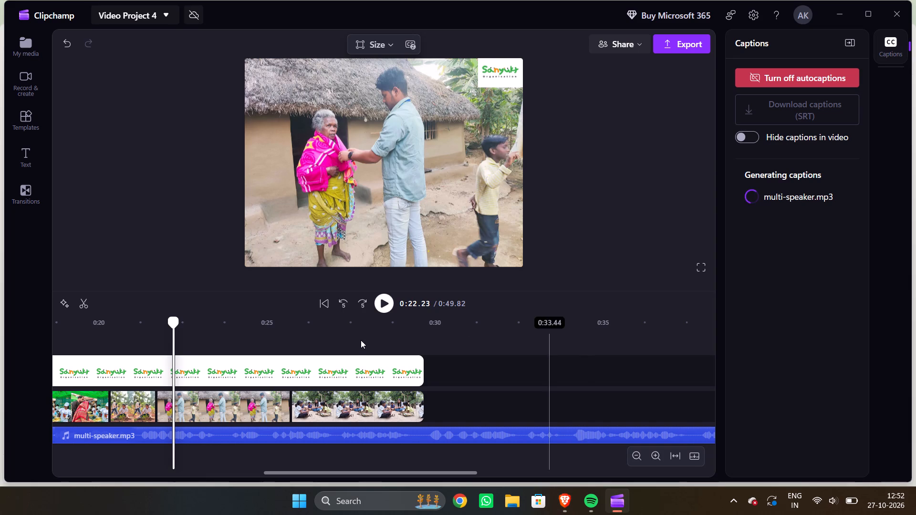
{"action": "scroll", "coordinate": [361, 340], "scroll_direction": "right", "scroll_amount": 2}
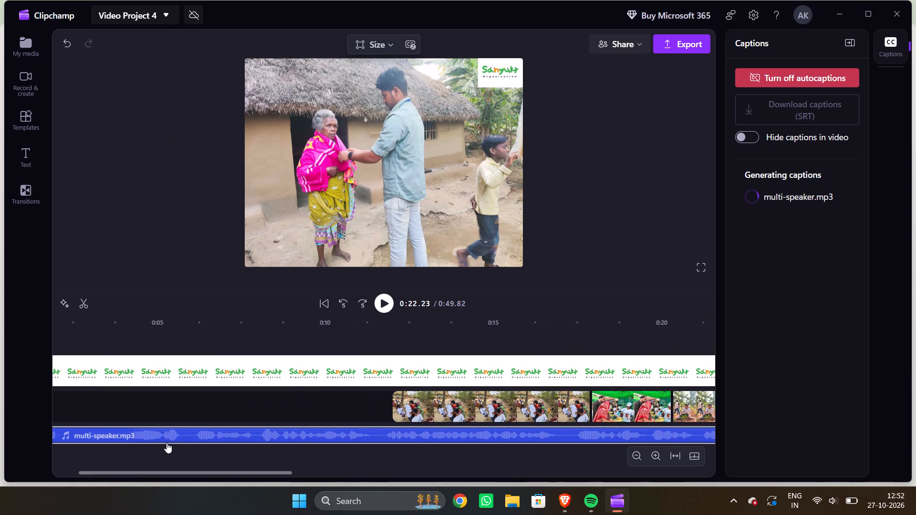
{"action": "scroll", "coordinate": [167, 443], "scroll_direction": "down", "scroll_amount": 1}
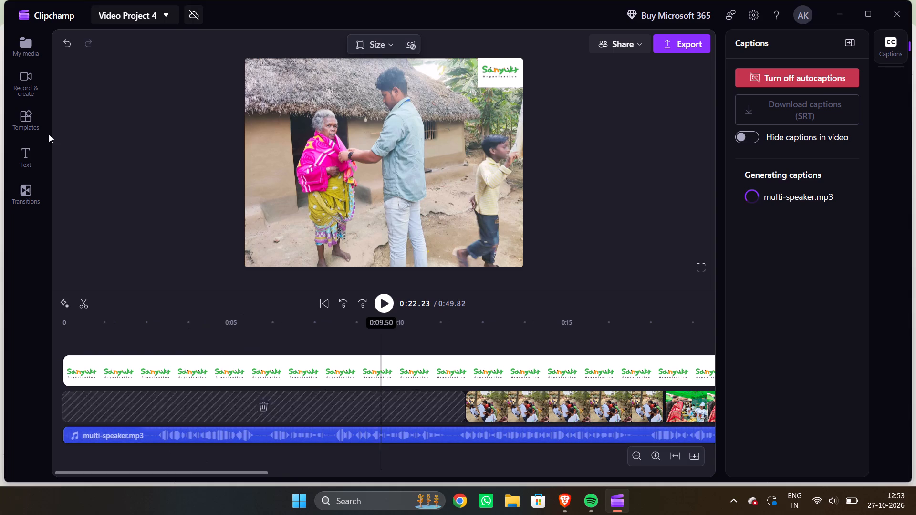
Open the video templates collection.
{"action": "left_click", "coordinate": [26, 118]}
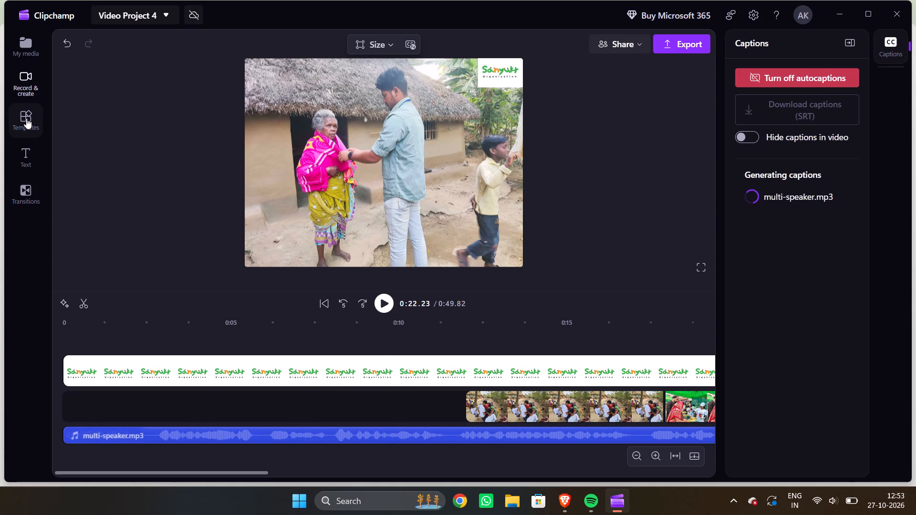
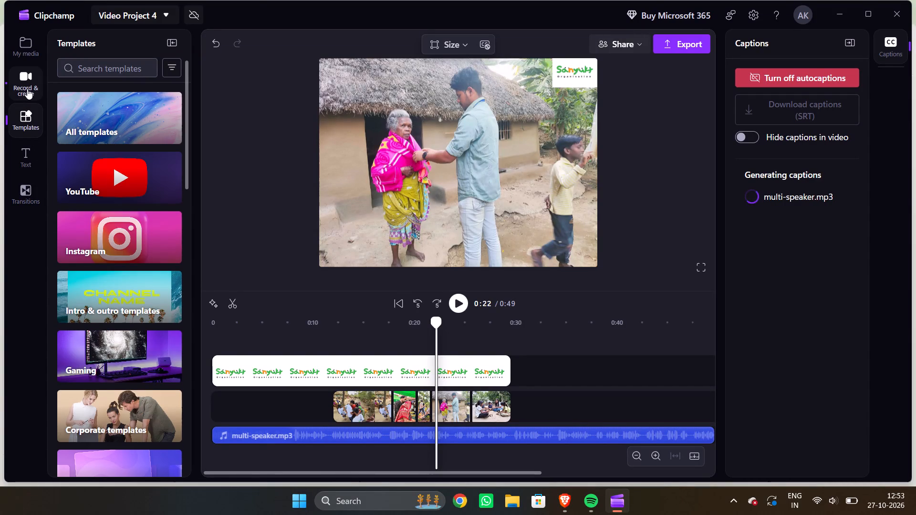
Look over the project's media and open the transitions collection.
{"action": "left_click", "coordinate": [31, 52]}
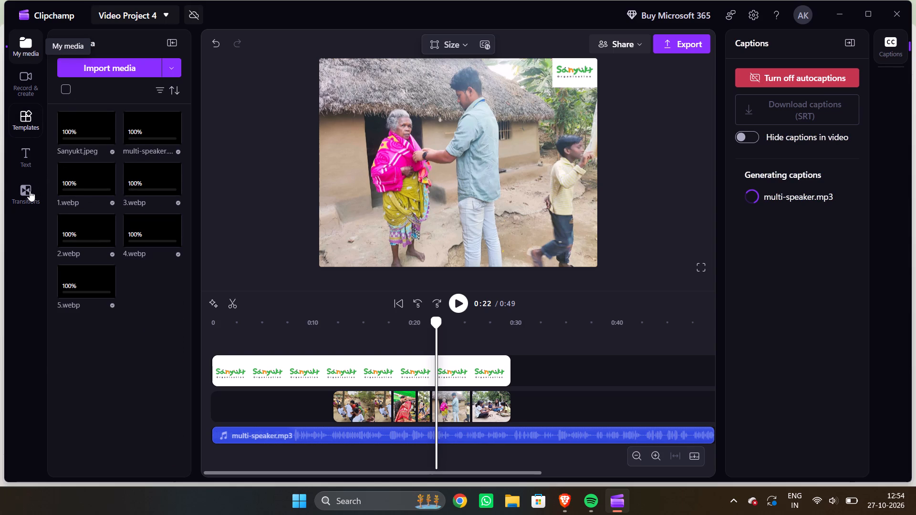
{"action": "left_click", "coordinate": [29, 192]}
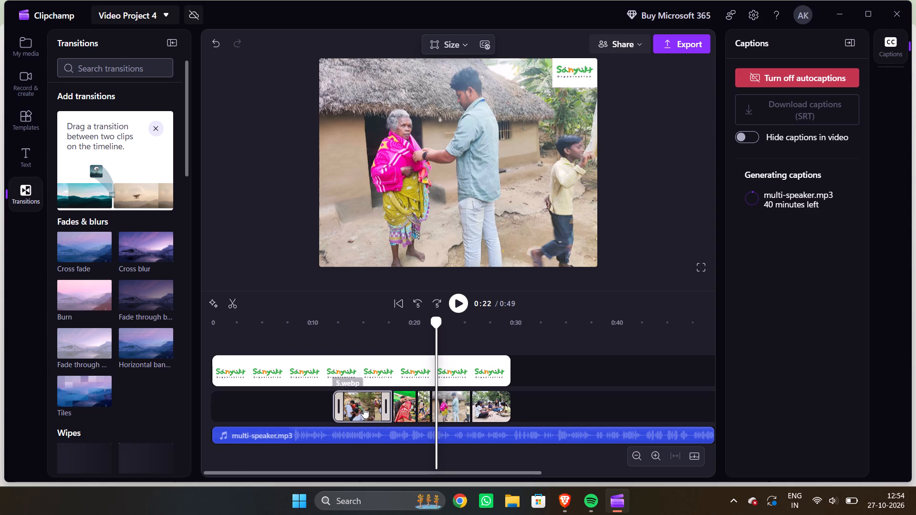
Add a Fade through black transition between the food-distribution photo and the planting photo, at about 0:20.34.
{"action": "scroll", "coordinate": [364, 408], "scroll_direction": "up", "scroll_amount": 11, "text": "ctrl"}
{"action": "scroll", "coordinate": [364, 408], "scroll_direction": "left", "scroll_amount": 2}
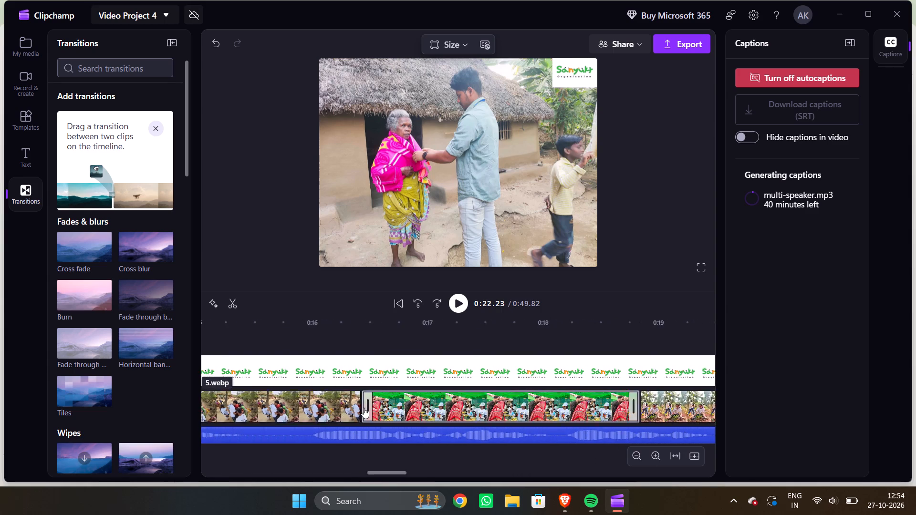
{"action": "scroll", "coordinate": [364, 408], "scroll_direction": "left", "scroll_amount": 2}
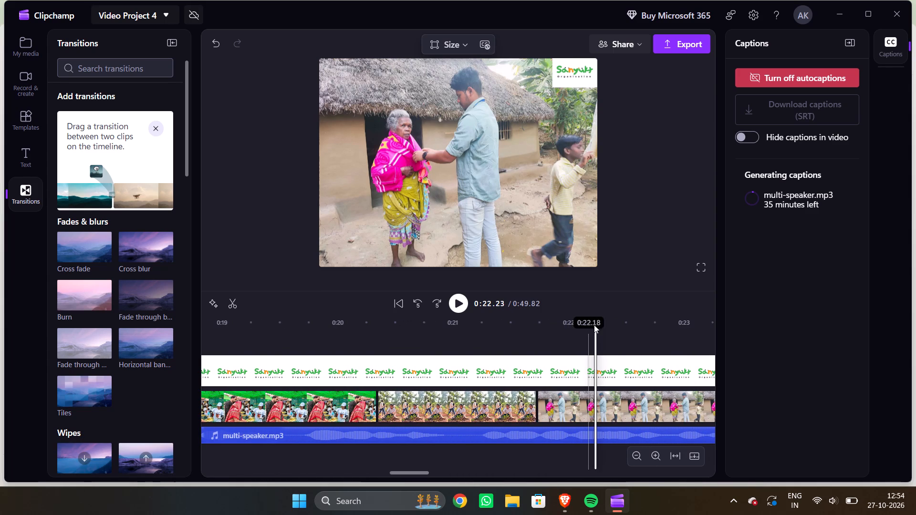
{"action": "left_click_drag", "start_coordinate": [600, 321], "coordinate": [386, 336]}
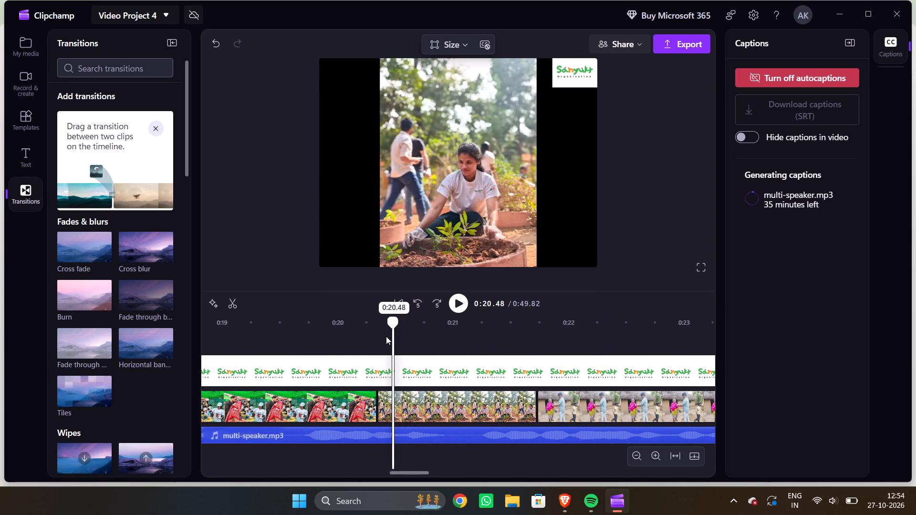
{"action": "left_click_drag", "start_coordinate": [386, 336], "coordinate": [377, 336]}
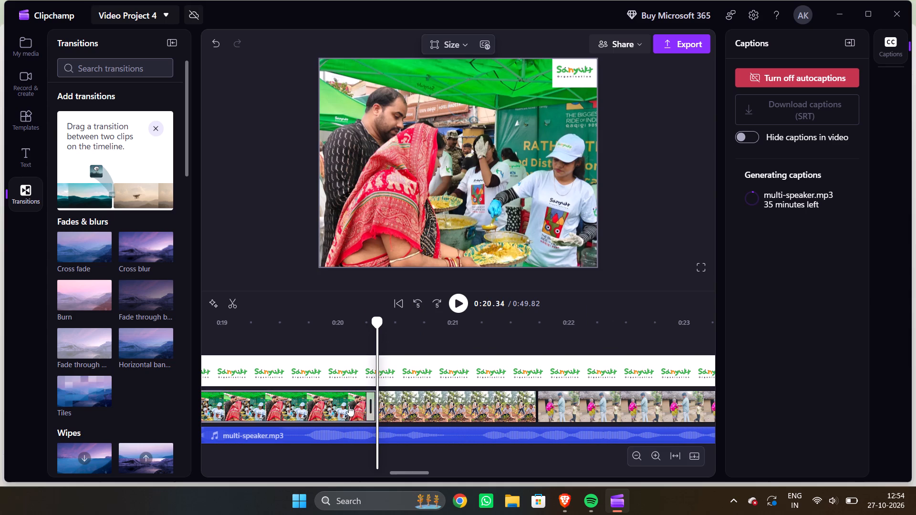
{"action": "left_click", "coordinate": [349, 406]}
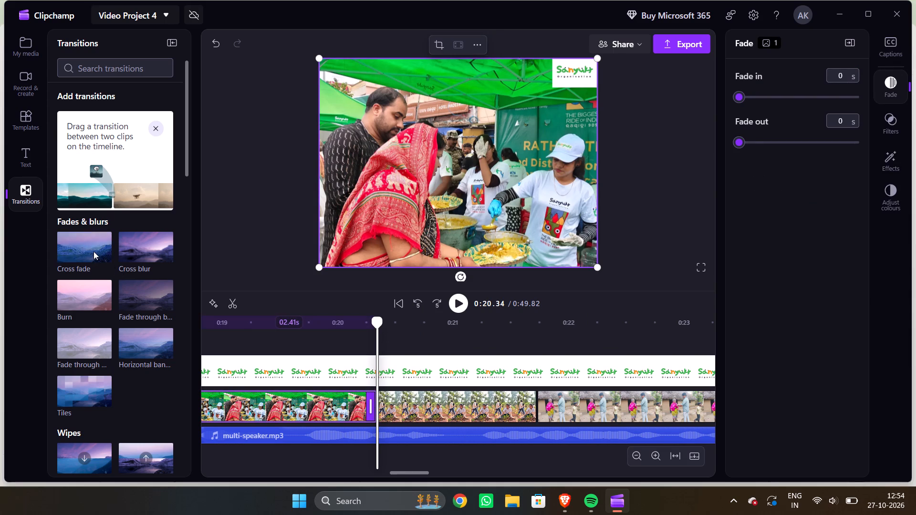
{"action": "left_click", "coordinate": [94, 251]}
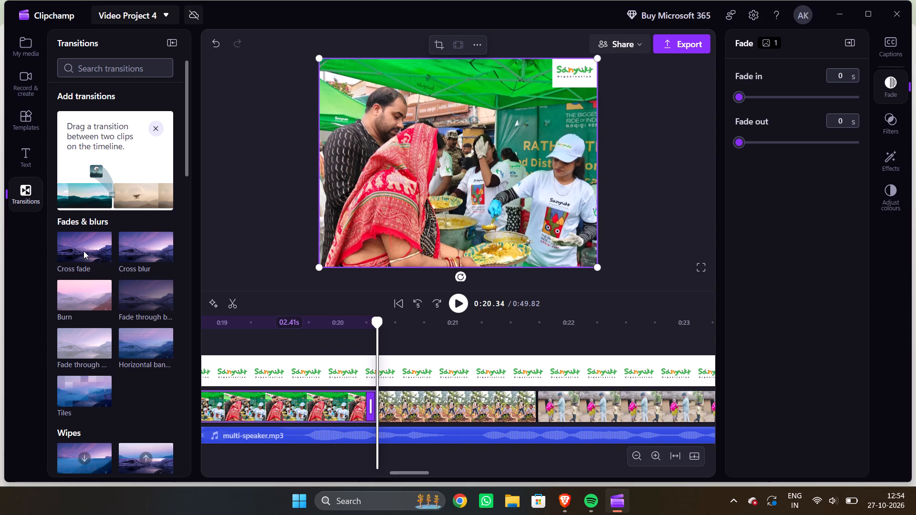
{"action": "left_click", "coordinate": [83, 245]}
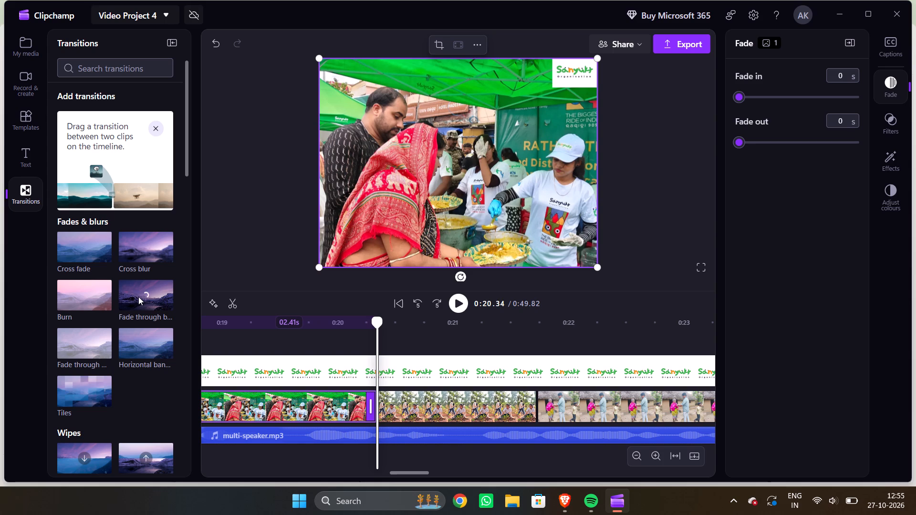
{"action": "left_click_drag", "start_coordinate": [143, 298], "coordinate": [138, 297]}
{"action": "left_click_drag", "start_coordinate": [138, 297], "coordinate": [377, 405]}
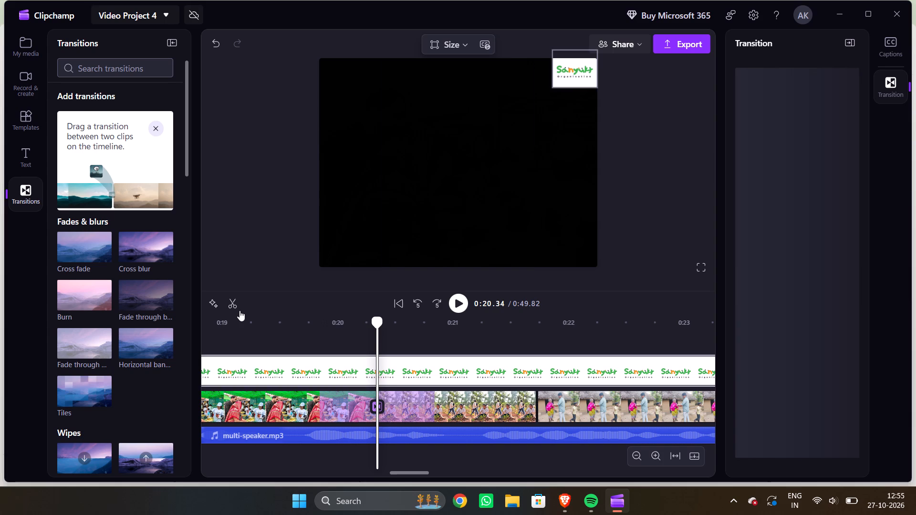
Add a Fade through black transition between the planting photo and the photo of the woman in the pink shawl.
{"action": "left_click_drag", "start_coordinate": [145, 300], "coordinate": [239, 310]}
{"action": "left_click_drag", "start_coordinate": [239, 310], "coordinate": [532, 404]}
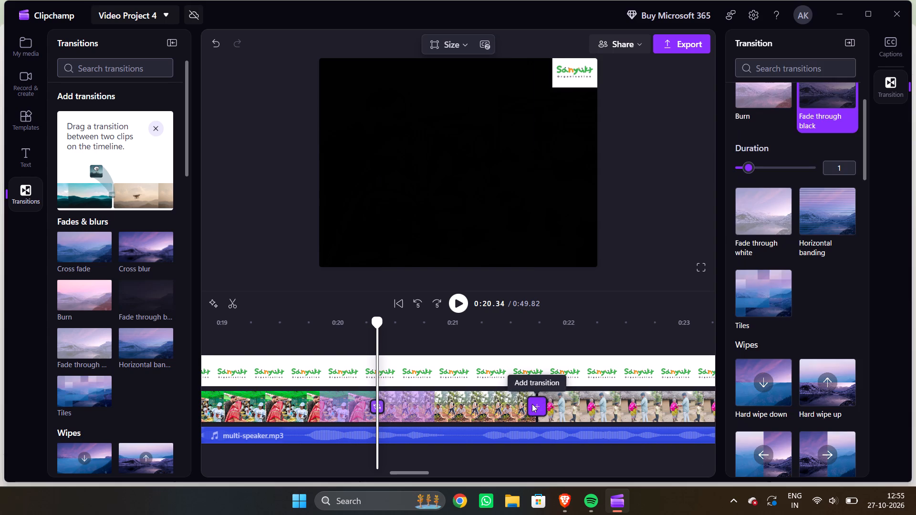
{"action": "left_click_drag", "start_coordinate": [532, 404], "coordinate": [532, 404]}
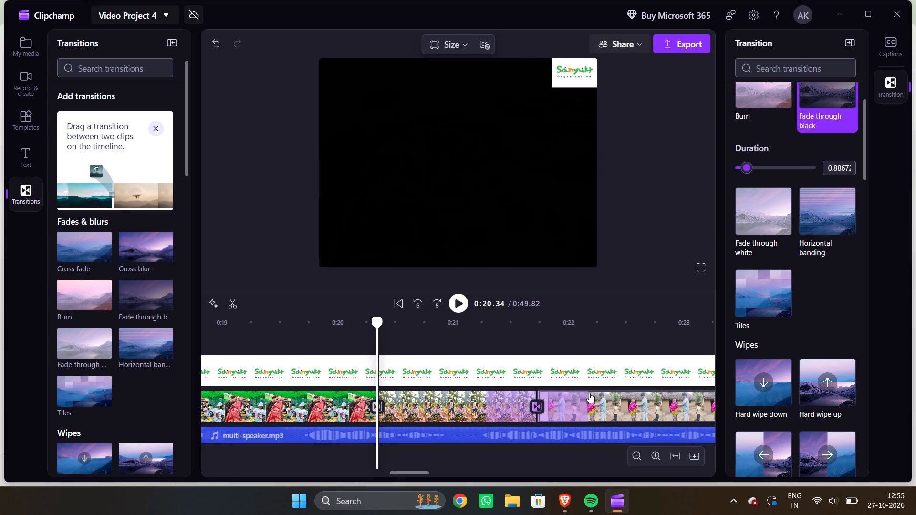
Add a Fade through black transition between the pink-shawl photo and the last photo of people seated outdoors.
{"action": "scroll", "coordinate": [589, 393], "scroll_direction": "left", "scroll_amount": 5}
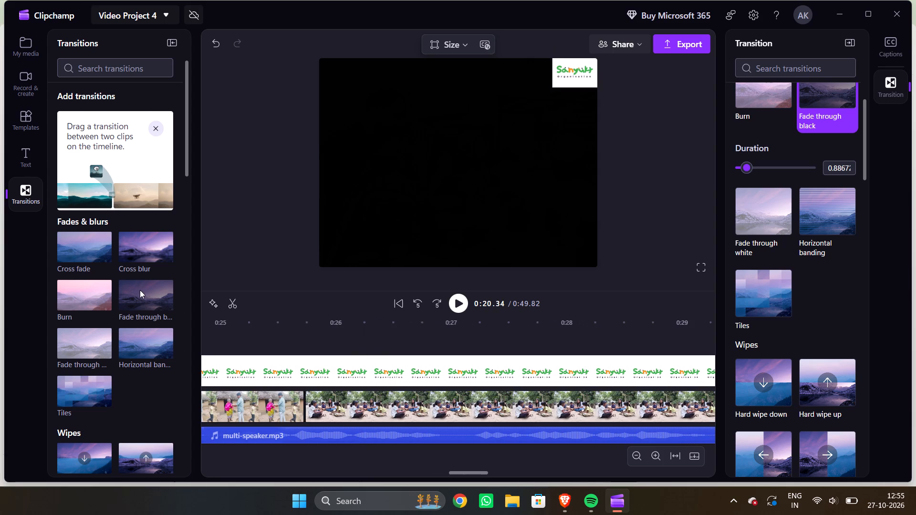
{"action": "left_click_drag", "start_coordinate": [146, 298], "coordinate": [149, 299]}
{"action": "left_click_drag", "start_coordinate": [149, 299], "coordinate": [304, 396]}
{"action": "scroll", "coordinate": [501, 412], "scroll_direction": "left", "scroll_amount": 2}
{"action": "scroll", "coordinate": [149, 299], "scroll_direction": "left", "scroll_amount": 2}
{"action": "scroll", "coordinate": [501, 412], "scroll_direction": "right", "scroll_amount": 6}
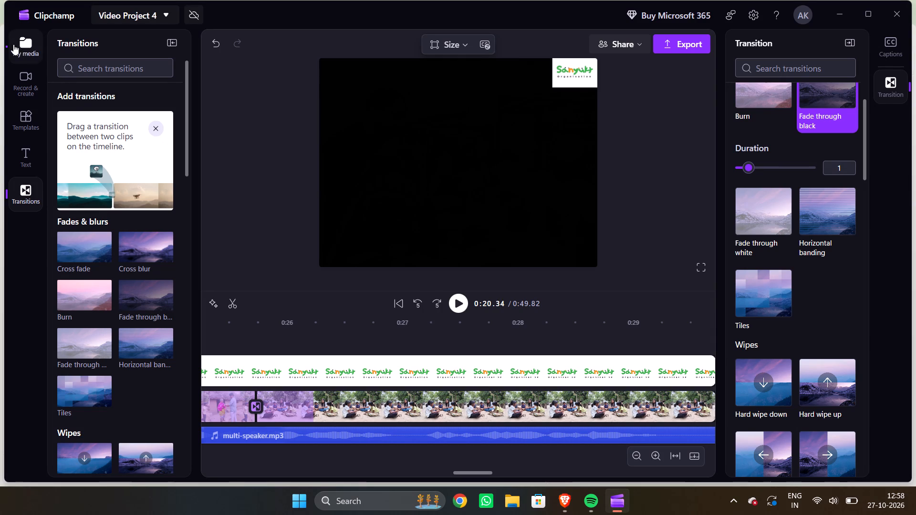
Import the Sanyukt reel intro video and the transparent Sanyukt logo PNG into the project's media.
{"action": "left_click", "coordinate": [18, 47]}
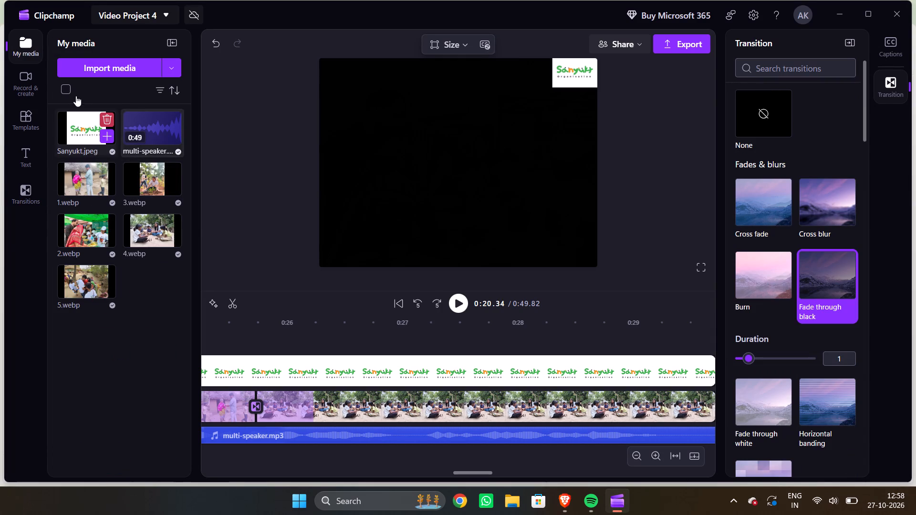
{"action": "left_click", "coordinate": [96, 71]}
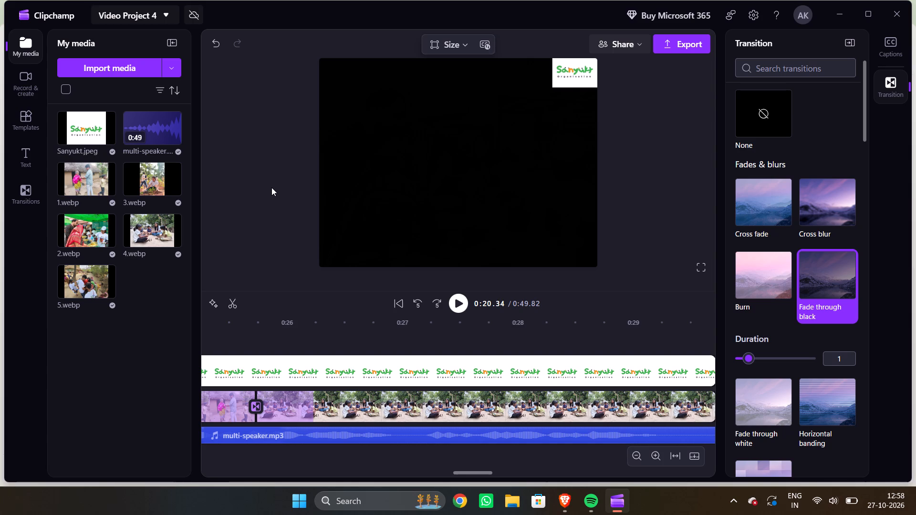
{"action": "scroll", "coordinate": [427, 357], "scroll_direction": "right", "scroll_amount": 10}
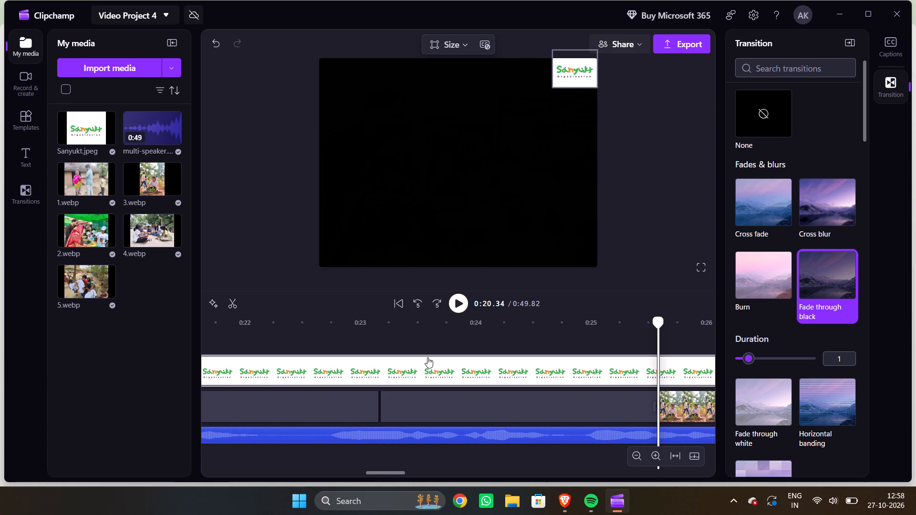
{"action": "scroll", "coordinate": [289, 372], "scroll_direction": "right", "scroll_amount": 4}
{"action": "scroll", "coordinate": [289, 372], "scroll_direction": "down", "scroll_amount": 11, "text": "ctrl"}
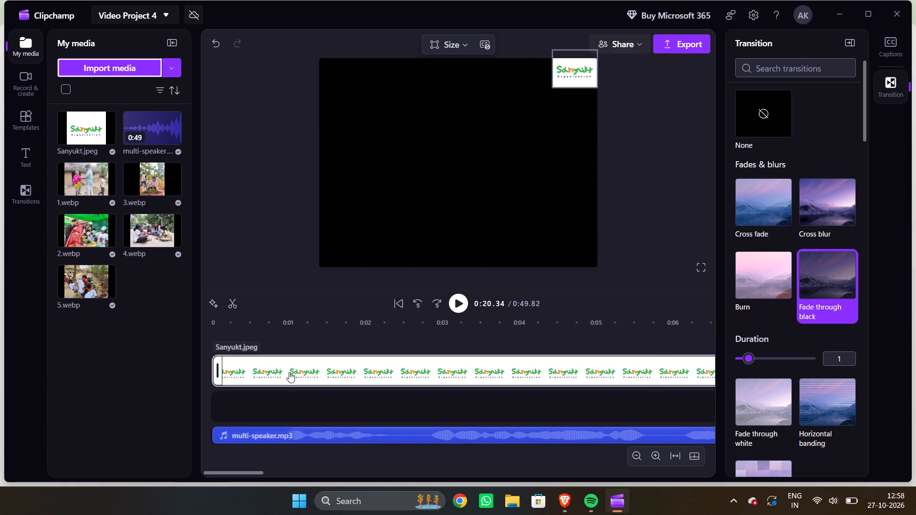
{"action": "scroll", "coordinate": [289, 372], "scroll_direction": "down", "scroll_amount": 1, "text": "ctrl"}
{"action": "scroll", "coordinate": [364, 343], "scroll_direction": "left", "scroll_amount": 2}
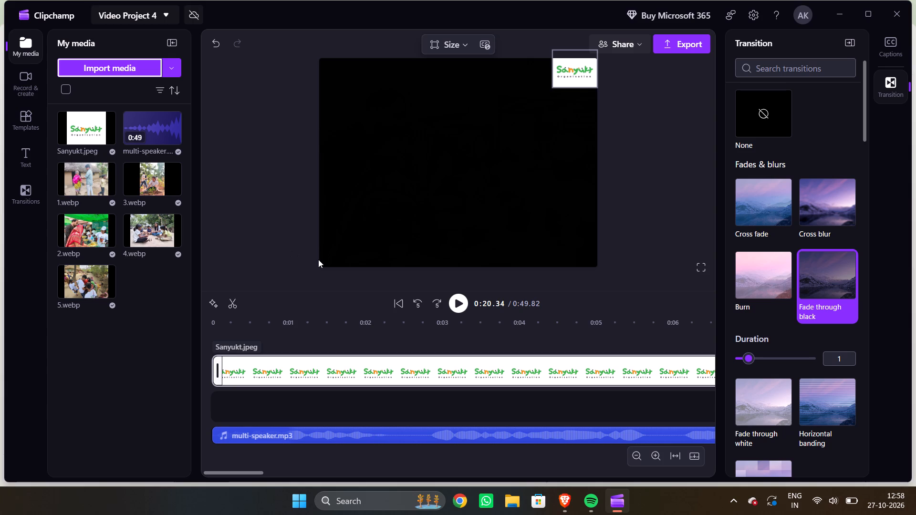
Import the Sanyukt_Reel_Intro_12s video and the Sanyukt_logo_transparent PNG from Downloads into the project's media.
{"action": "scroll", "coordinate": [513, 391], "scroll_direction": "down", "scroll_amount": 6, "text": "ctrl"}
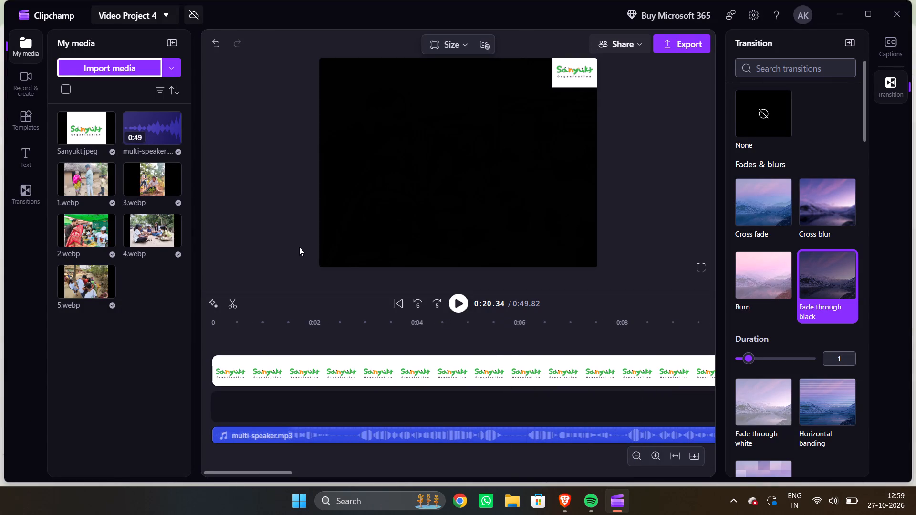
{"action": "left_click", "coordinate": [126, 68]}
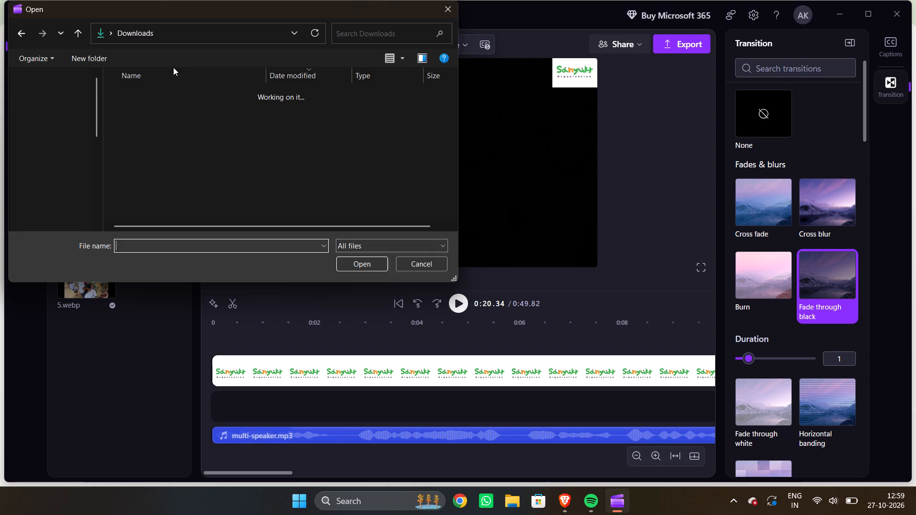
{"action": "left_click", "coordinate": [153, 103]}
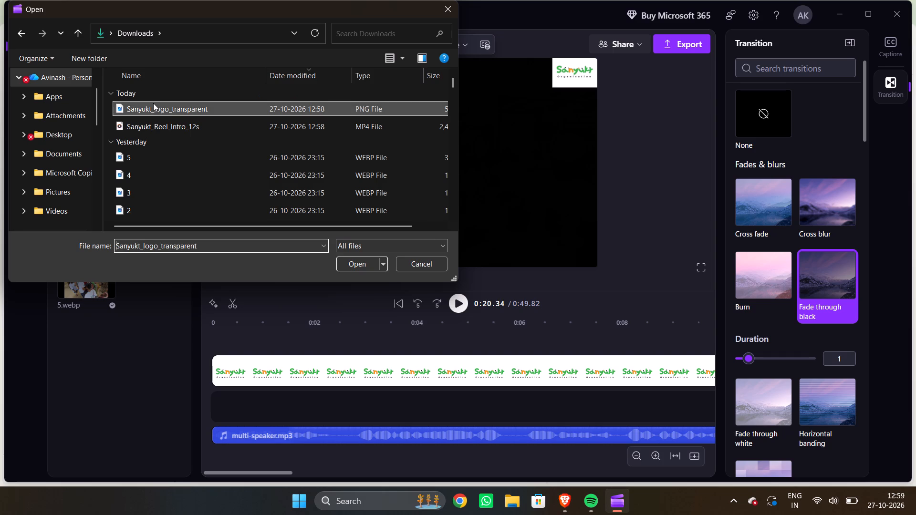
{"action": "key", "text": "shift+Down"}
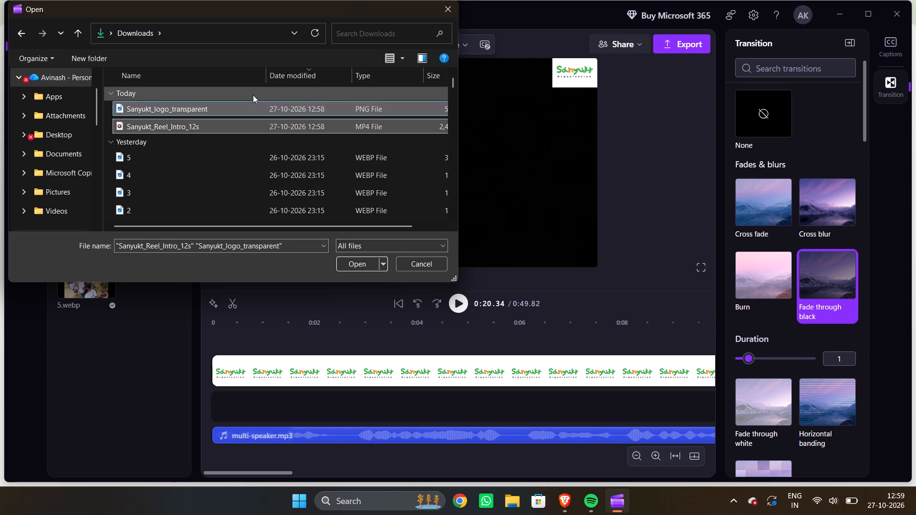
{"action": "key", "text": "Return"}
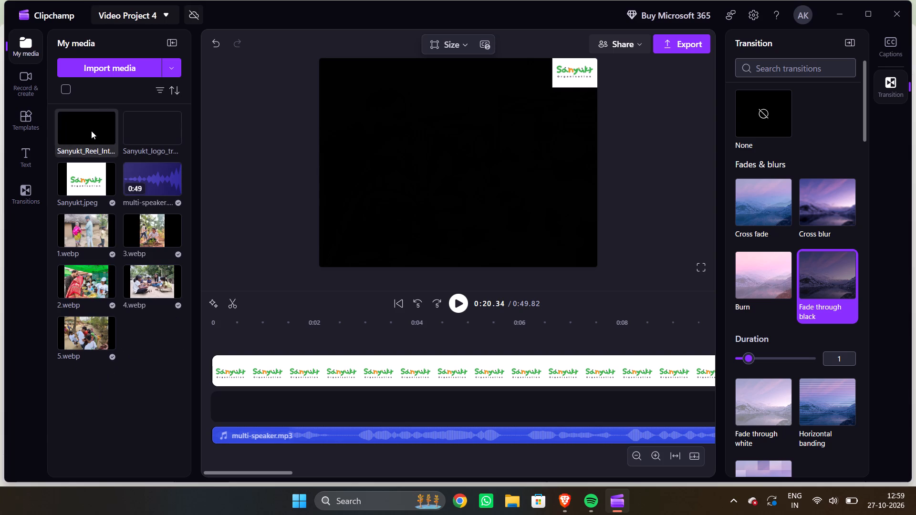
Add the 12-second reel intro to the timeline and place it at 0:00 on the photo track, before the first photo.
{"action": "left_click", "coordinate": [351, 402]}
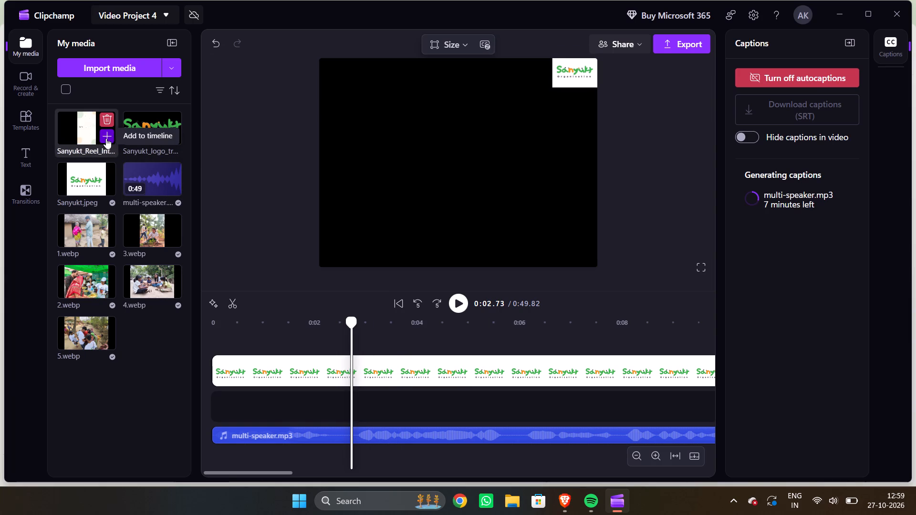
{"action": "left_click", "coordinate": [106, 138]}
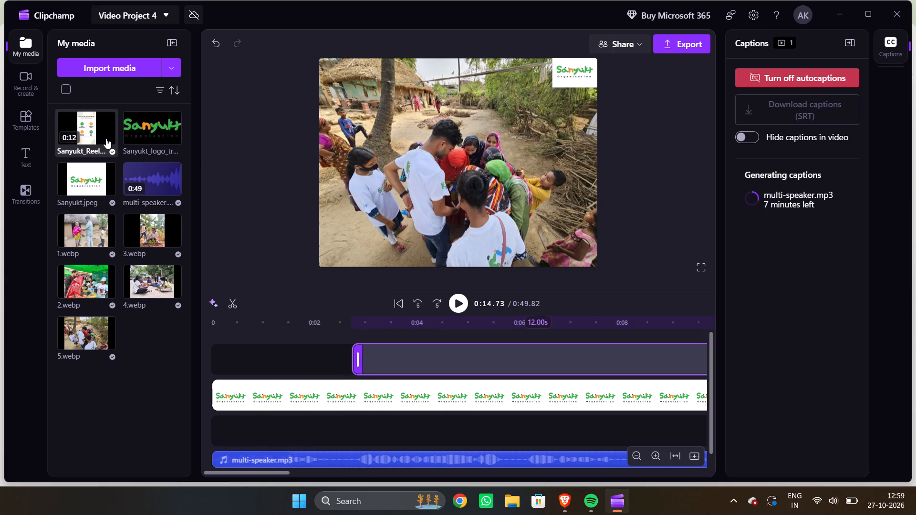
{"action": "scroll", "coordinate": [432, 337], "scroll_direction": "down", "scroll_amount": 5, "text": "ctrl"}
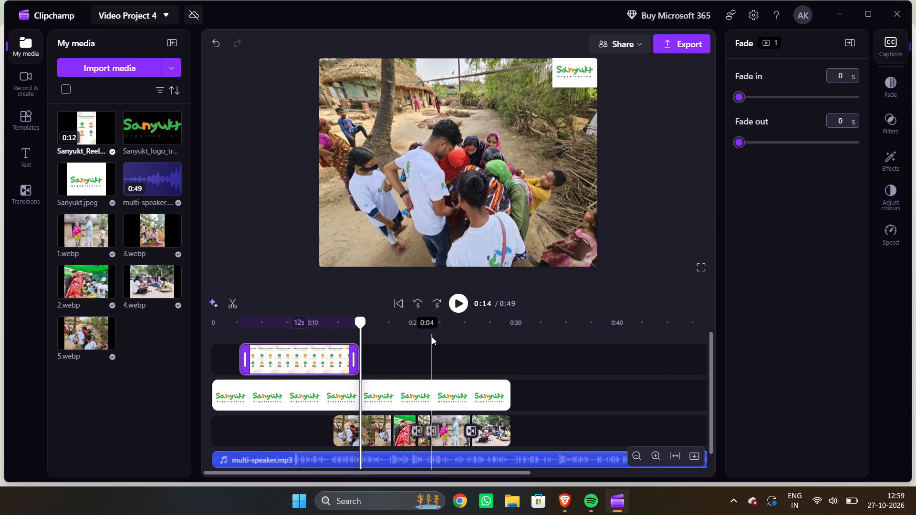
{"action": "left_click_drag", "start_coordinate": [309, 362], "coordinate": [267, 432]}
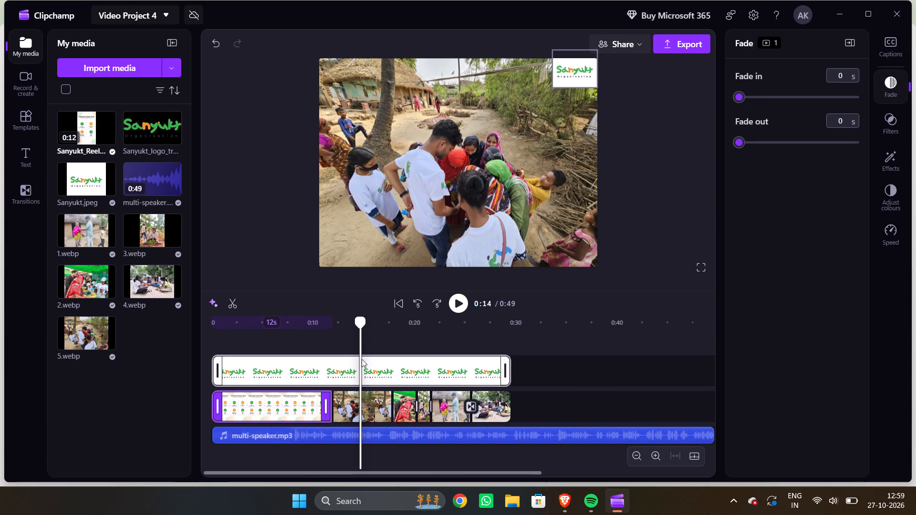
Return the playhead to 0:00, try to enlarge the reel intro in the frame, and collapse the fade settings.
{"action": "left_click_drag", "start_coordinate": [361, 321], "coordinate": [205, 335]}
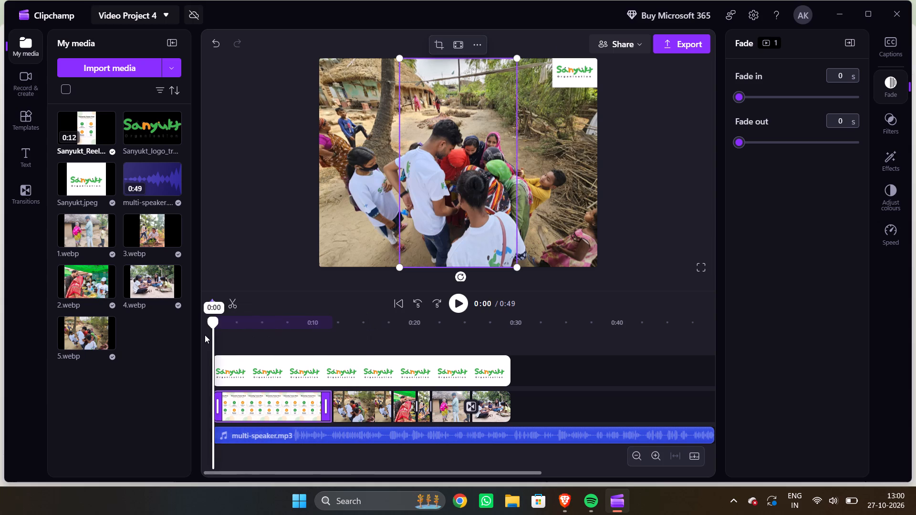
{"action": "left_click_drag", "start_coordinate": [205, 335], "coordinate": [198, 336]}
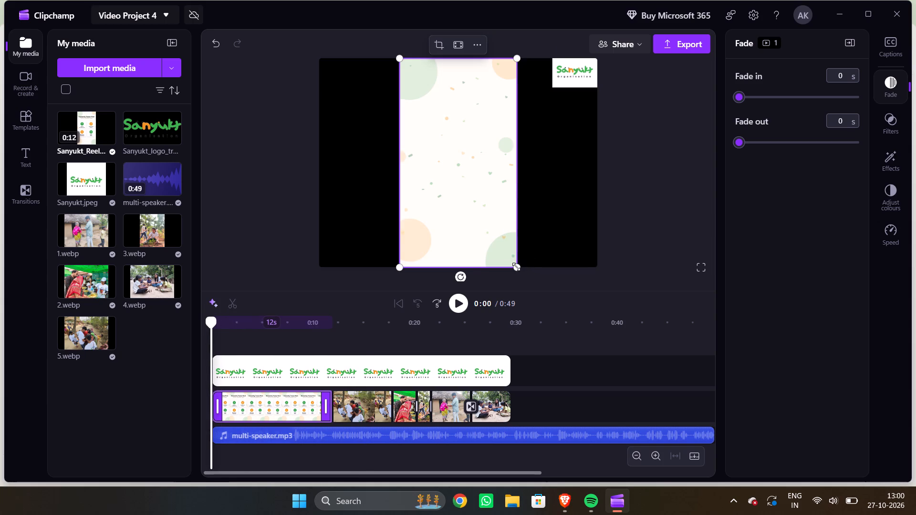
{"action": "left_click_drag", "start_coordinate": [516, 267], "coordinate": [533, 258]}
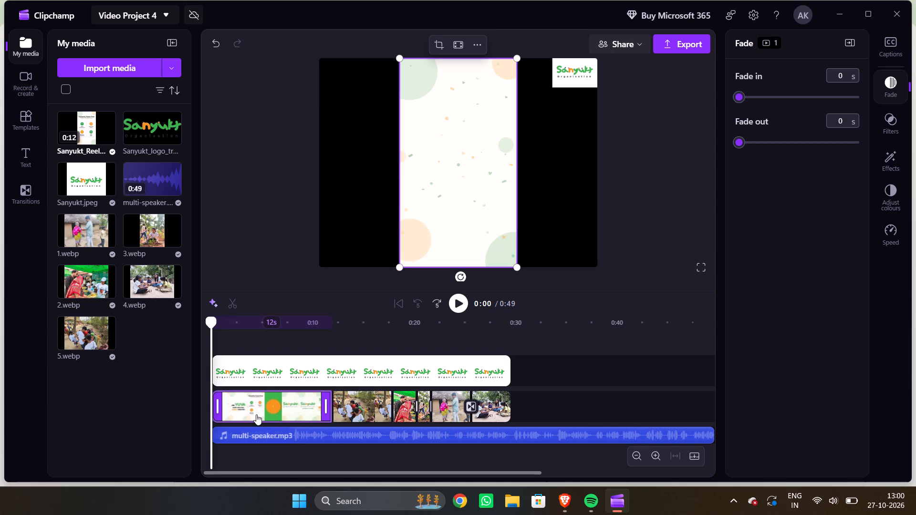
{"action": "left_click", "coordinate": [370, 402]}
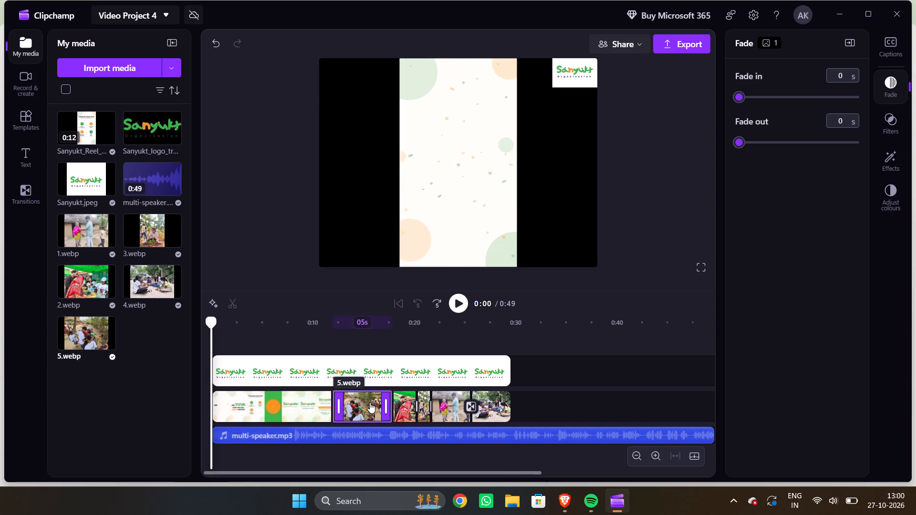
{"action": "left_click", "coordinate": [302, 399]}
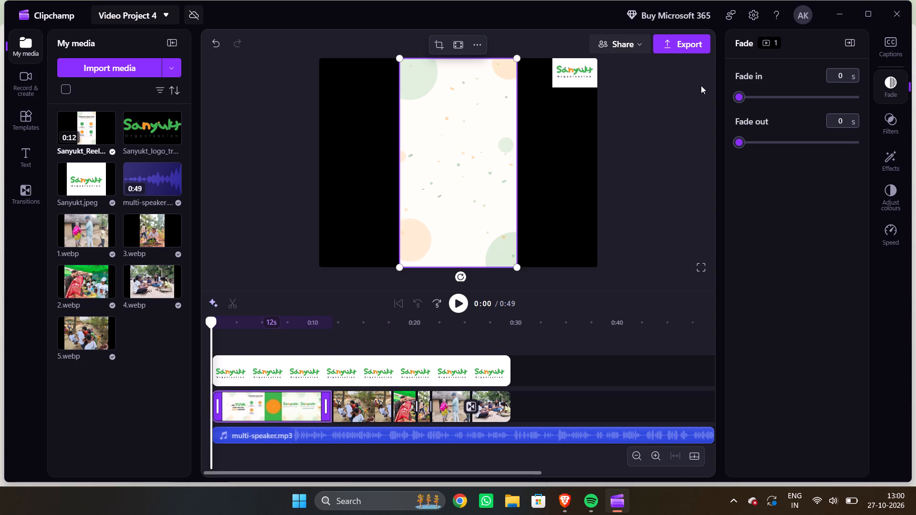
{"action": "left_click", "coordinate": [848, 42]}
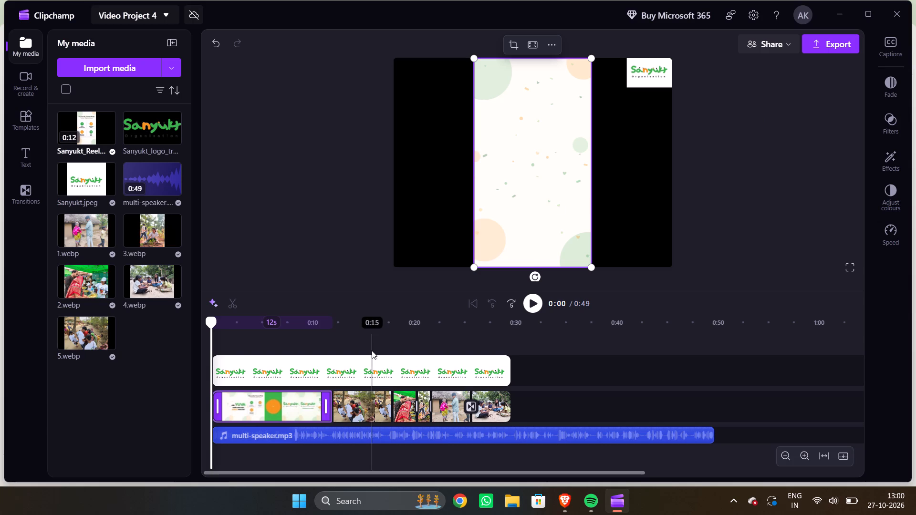
Delete the white-background Sanyukt.jpeg logo overlay from the timeline.
{"action": "left_click", "coordinate": [362, 370]}
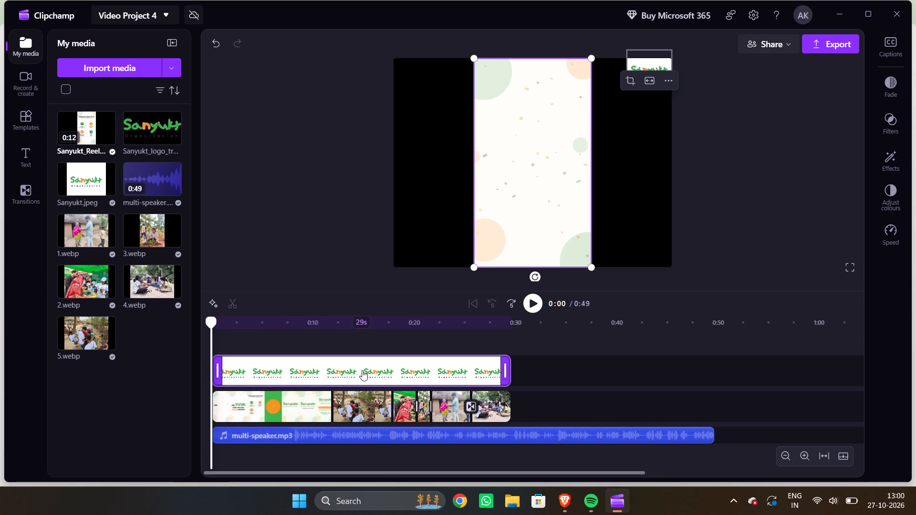
{"action": "key", "text": "Delete"}
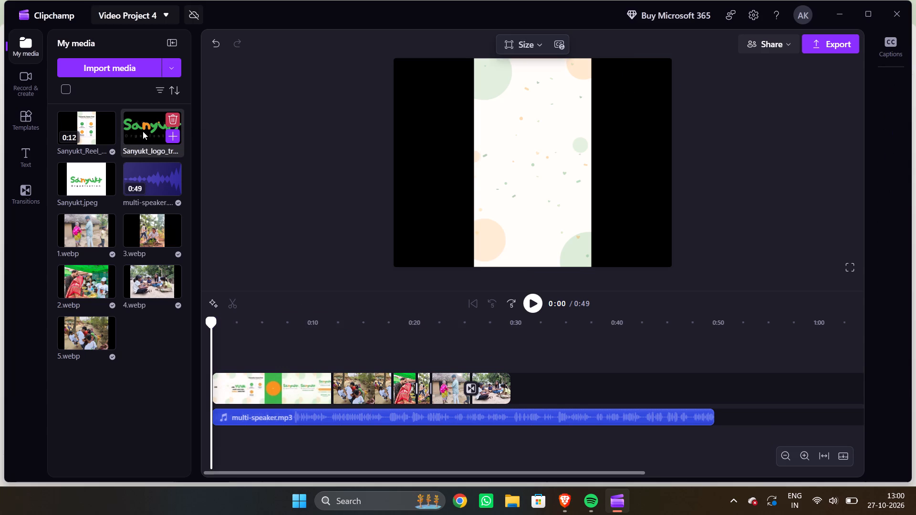
Add Sanyukt_logo_transparent.png on a track above the photos from about 0:05 and extend it to about 0:49.
{"action": "left_click_drag", "start_coordinate": [143, 131], "coordinate": [277, 314]}
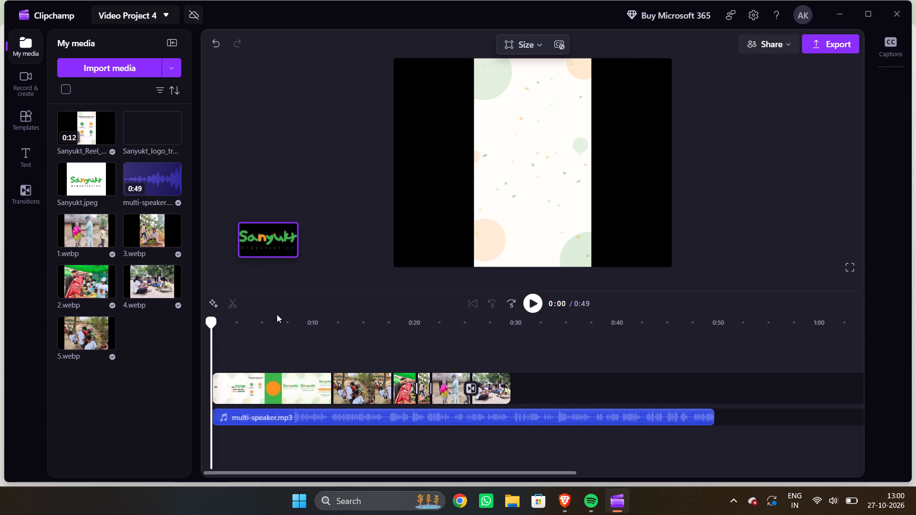
{"action": "left_click_drag", "start_coordinate": [277, 314], "coordinate": [284, 358]}
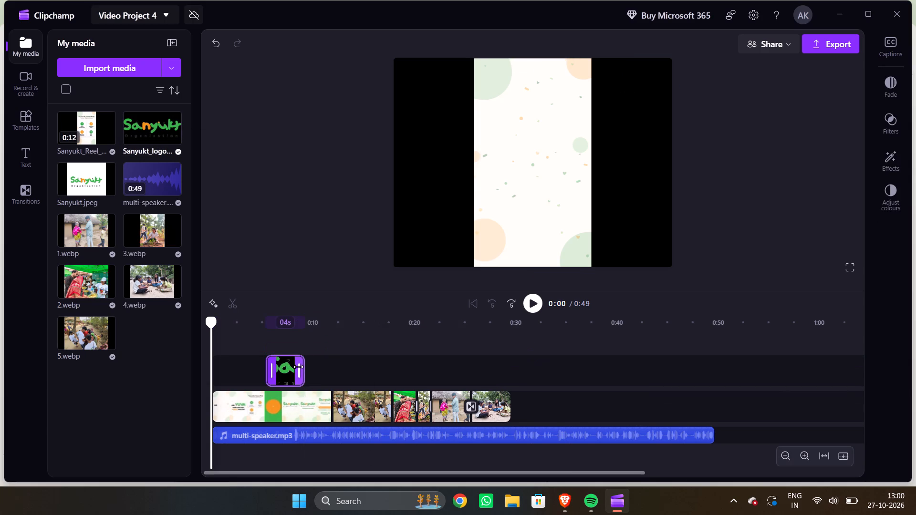
{"action": "left_click_drag", "start_coordinate": [298, 367], "coordinate": [500, 367]}
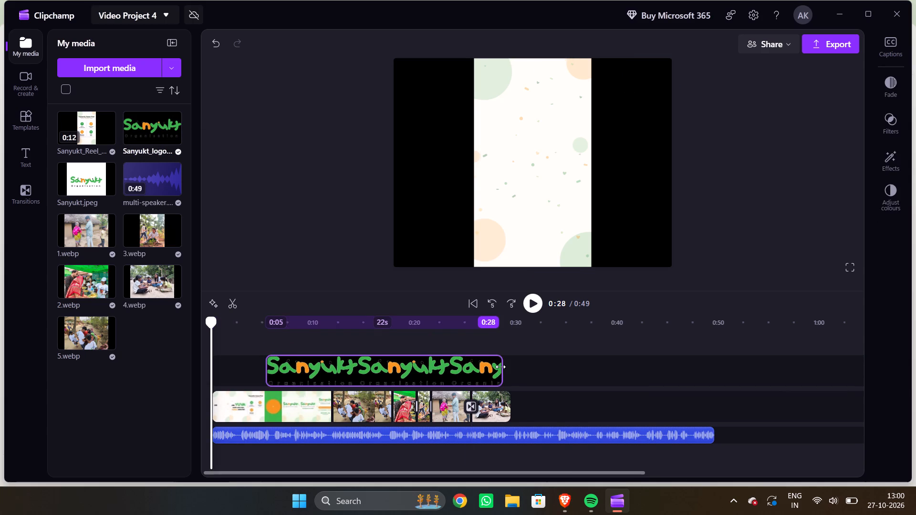
{"action": "left_click_drag", "start_coordinate": [500, 367], "coordinate": [668, 363]}
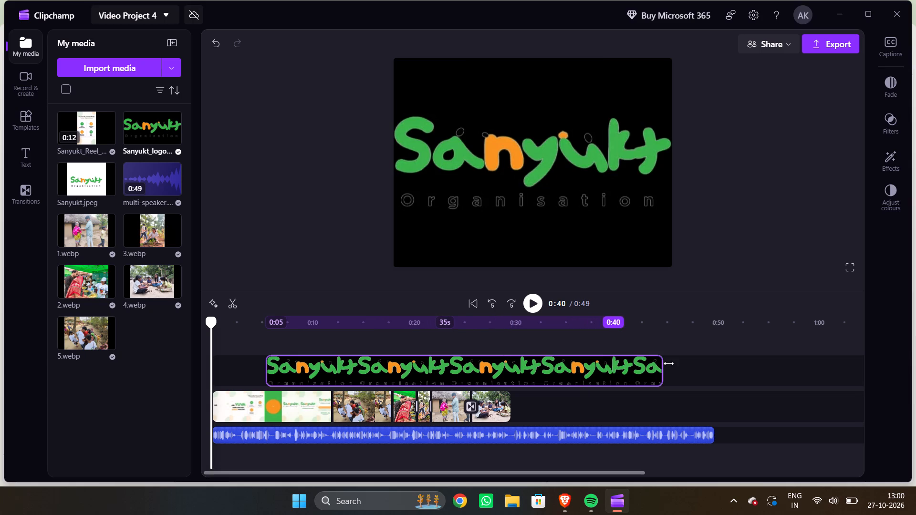
{"action": "left_click_drag", "start_coordinate": [668, 363], "coordinate": [703, 364]}
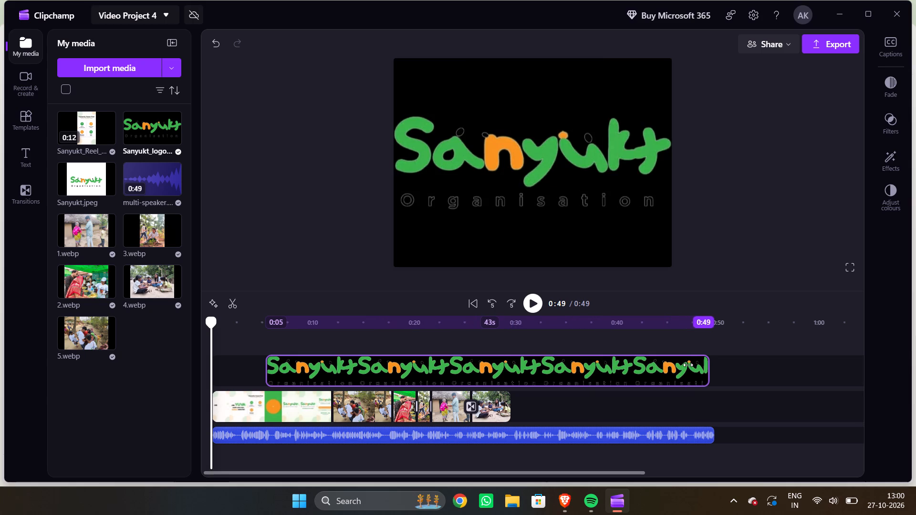
{"action": "left_click", "coordinate": [347, 365]}
{"action": "left_click", "coordinate": [469, 366]}
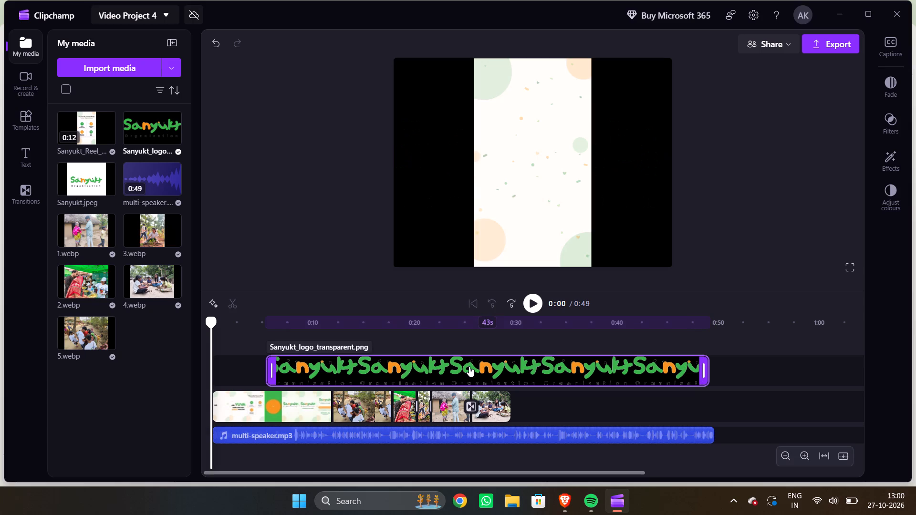
Shrink the transparent logo to about a quarter of the frame width, checking it over the photo at 0:24.
{"action": "left_click", "coordinate": [458, 345]}
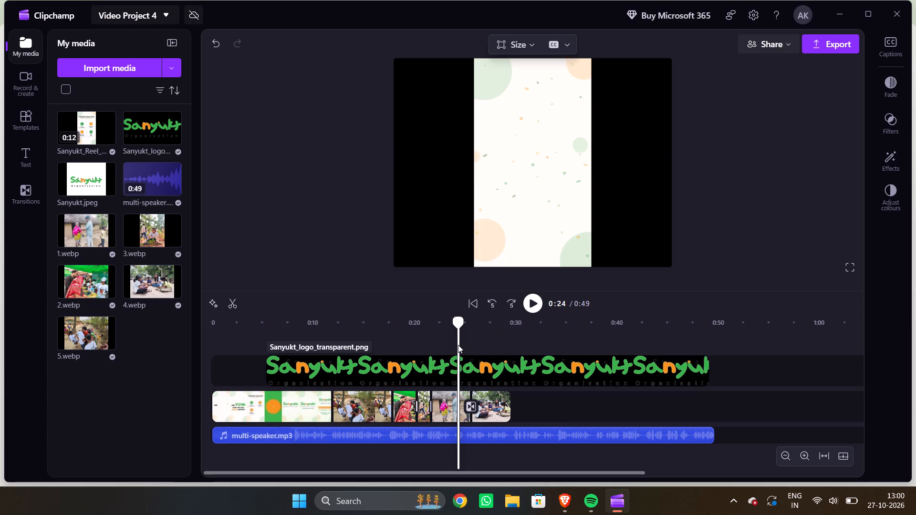
{"action": "left_click", "coordinate": [561, 155]}
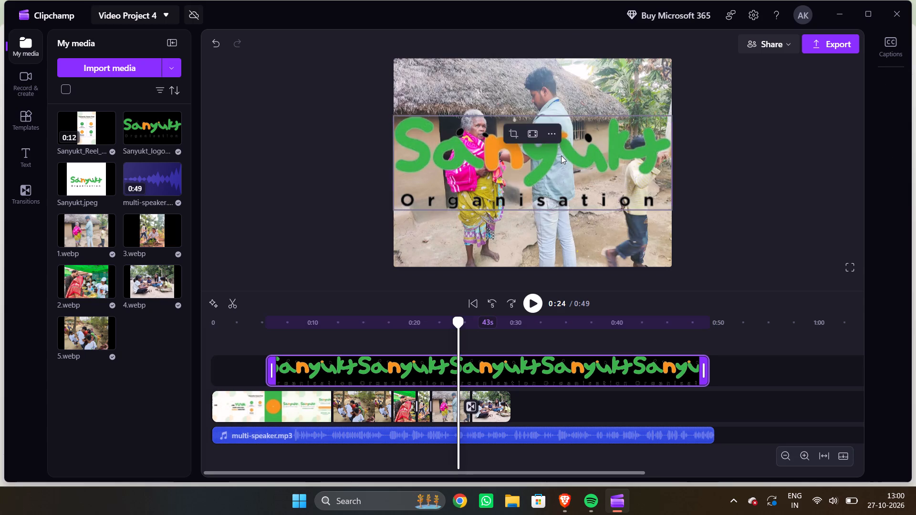
{"action": "left_click_drag", "start_coordinate": [672, 208], "coordinate": [562, 176]}
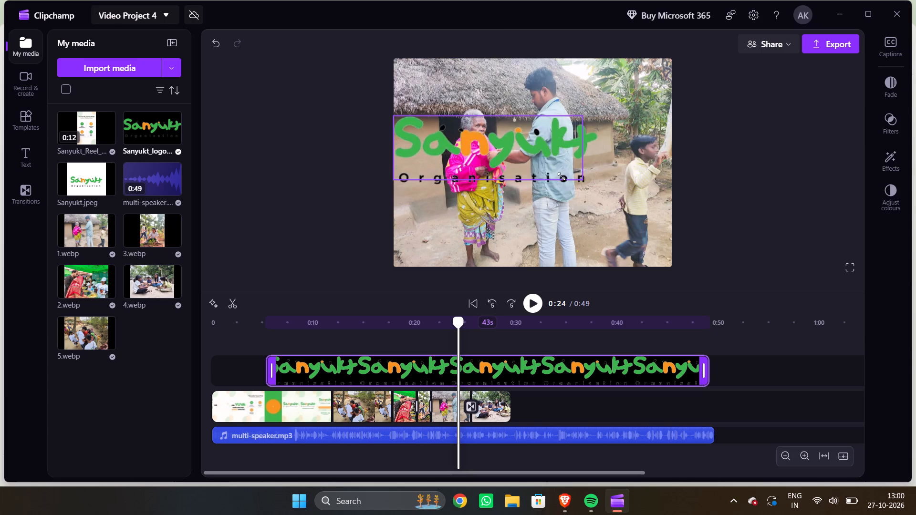
{"action": "left_click_drag", "start_coordinate": [562, 176], "coordinate": [462, 133]}
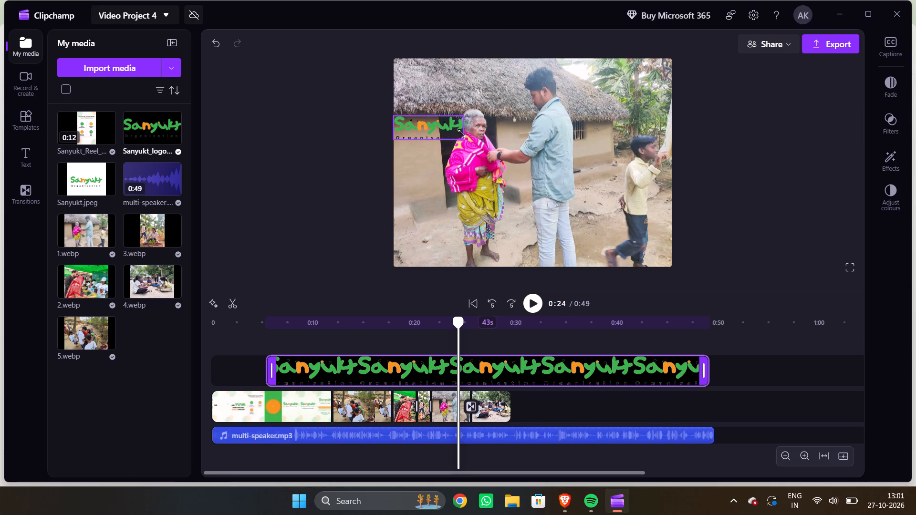
{"action": "left_click_drag", "start_coordinate": [462, 133], "coordinate": [457, 132]}
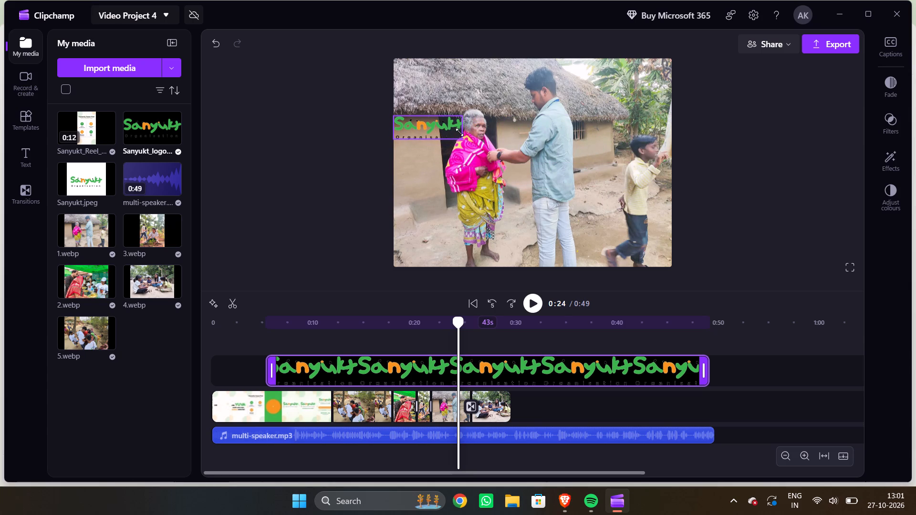
Try the small transparent logo in the frame's left corners, and place it inside the upper-right corner of the video frame.
{"action": "left_click_drag", "start_coordinate": [430, 130], "coordinate": [437, 82]}
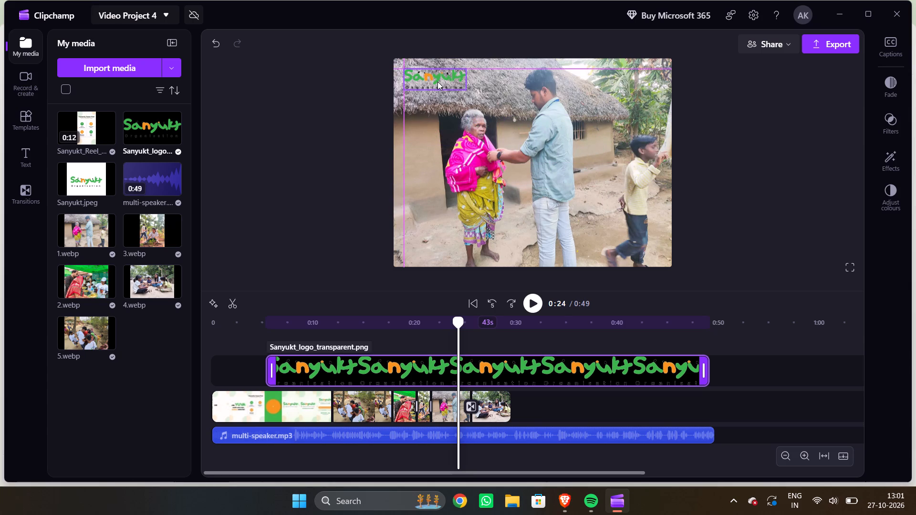
{"action": "left_click_drag", "start_coordinate": [437, 82], "coordinate": [435, 134]}
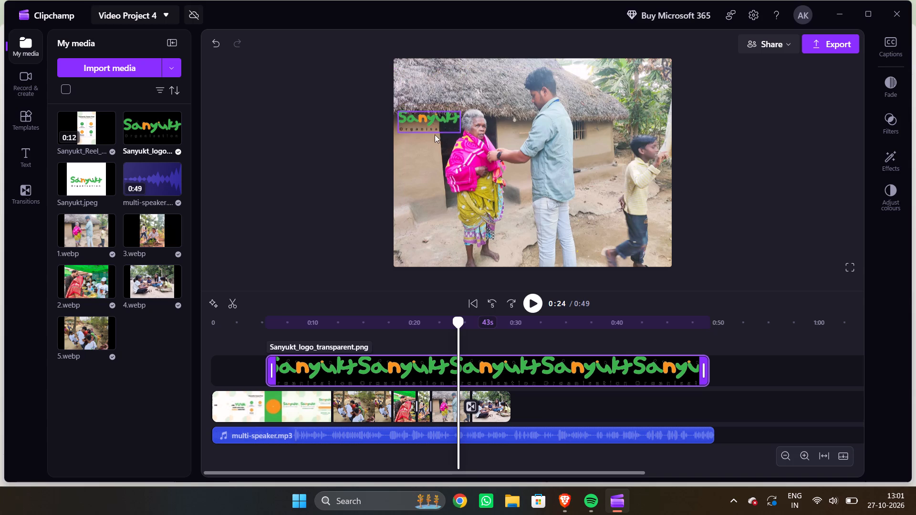
{"action": "left_click_drag", "start_coordinate": [435, 134], "coordinate": [441, 247]}
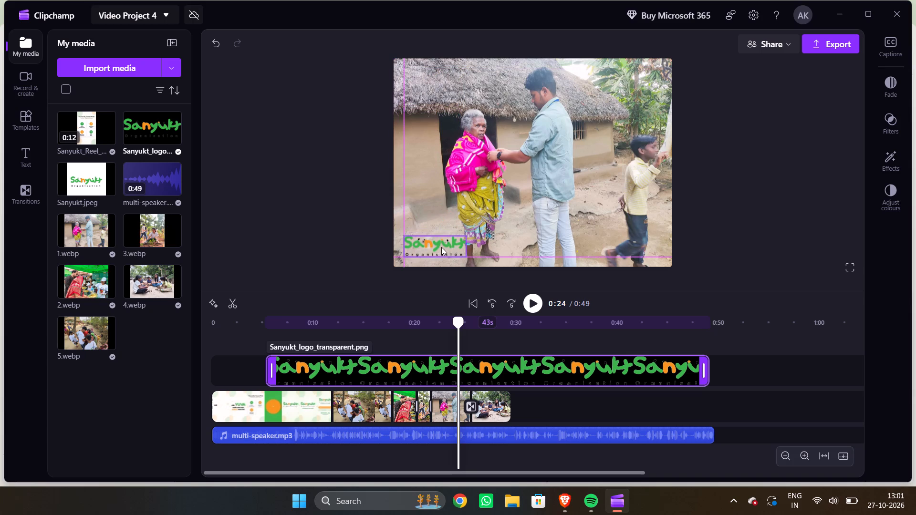
{"action": "left_click_drag", "start_coordinate": [441, 247], "coordinate": [636, 82]}
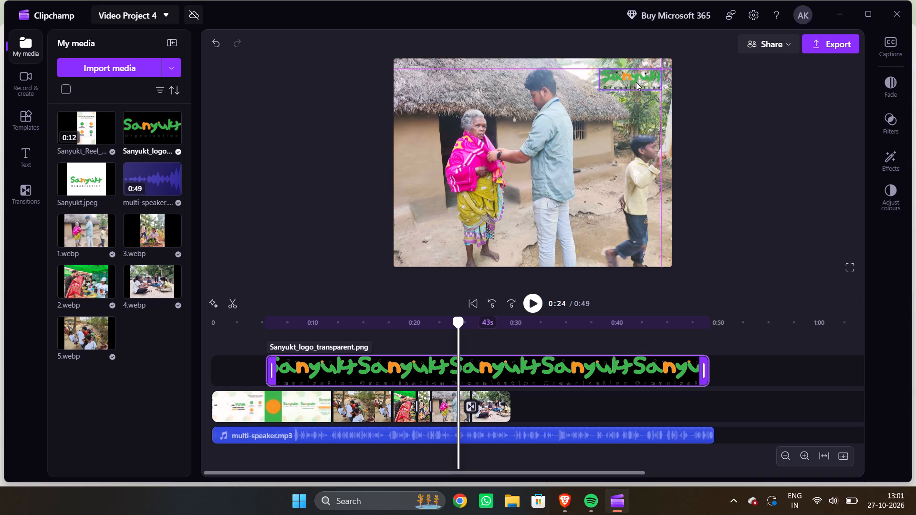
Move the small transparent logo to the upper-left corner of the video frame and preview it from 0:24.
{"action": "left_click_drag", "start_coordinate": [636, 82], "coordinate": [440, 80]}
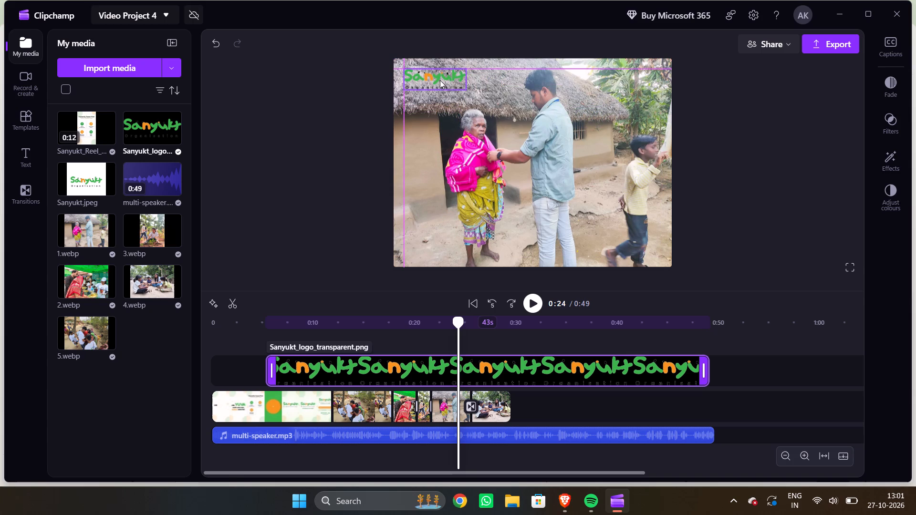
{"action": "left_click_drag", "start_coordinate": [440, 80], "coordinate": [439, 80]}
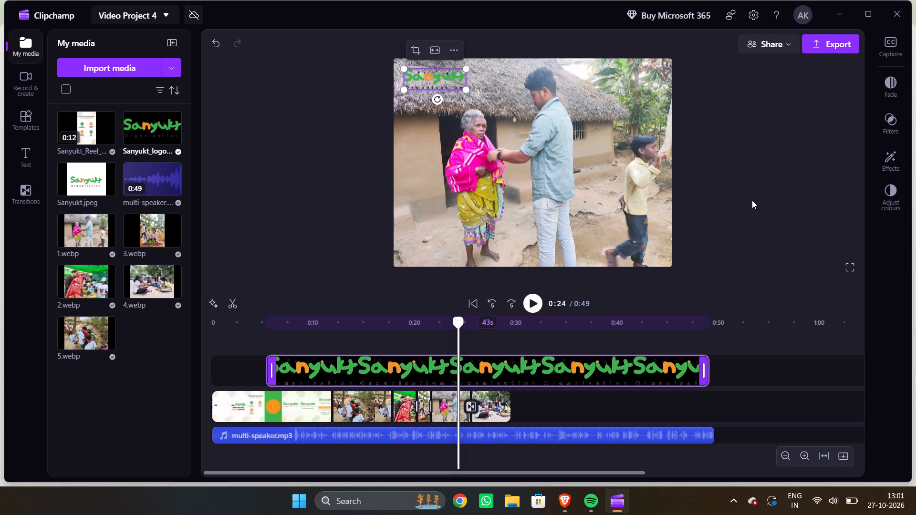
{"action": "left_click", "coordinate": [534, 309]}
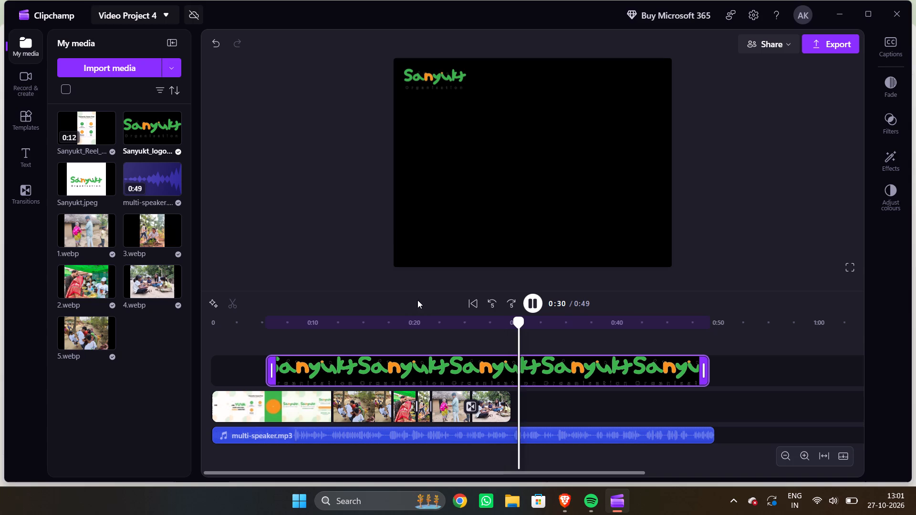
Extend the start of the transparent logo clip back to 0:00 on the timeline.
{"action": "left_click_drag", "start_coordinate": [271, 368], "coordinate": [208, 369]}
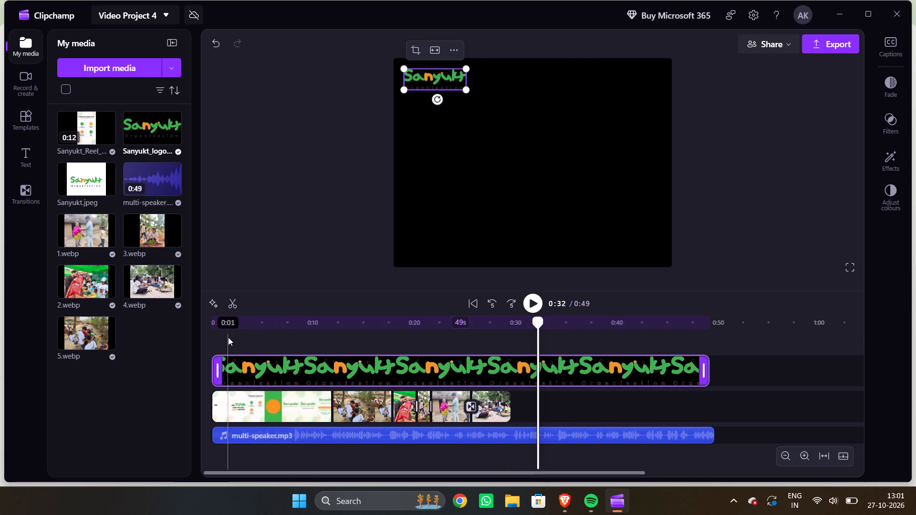
Play the video from the start through 0:29 to review the transparent logo over the intro and photos.
{"action": "left_click", "coordinate": [228, 337]}
{"action": "left_click_drag", "start_coordinate": [229, 321], "coordinate": [208, 326]}
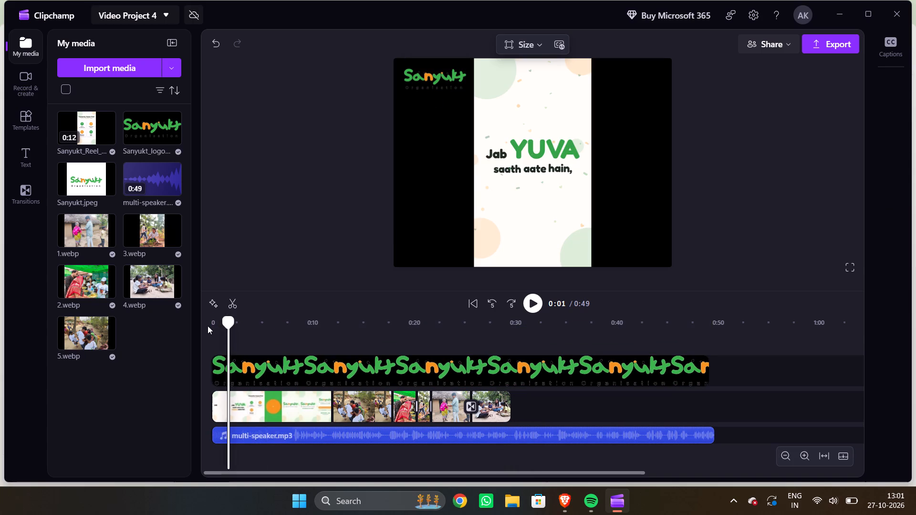
{"action": "left_click_drag", "start_coordinate": [208, 326], "coordinate": [202, 326]}
{"action": "left_click", "coordinate": [528, 309]}
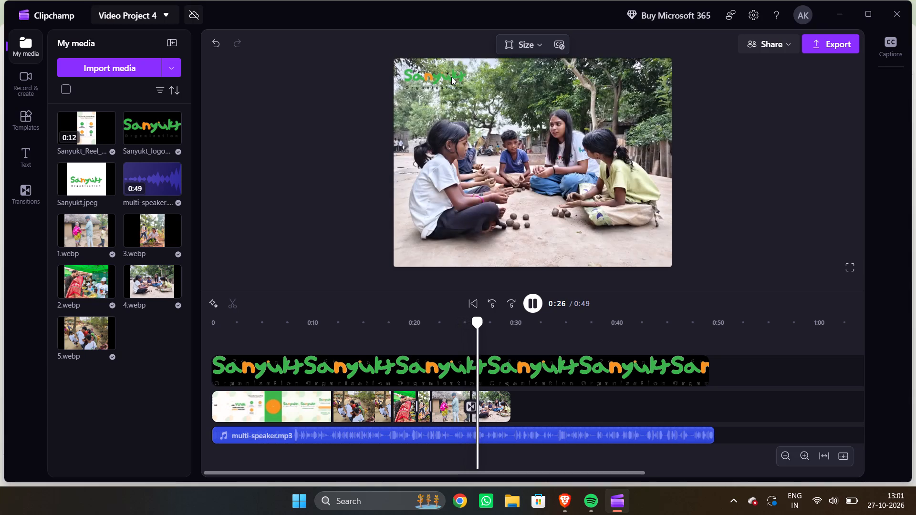
{"action": "left_click", "coordinate": [532, 301]}
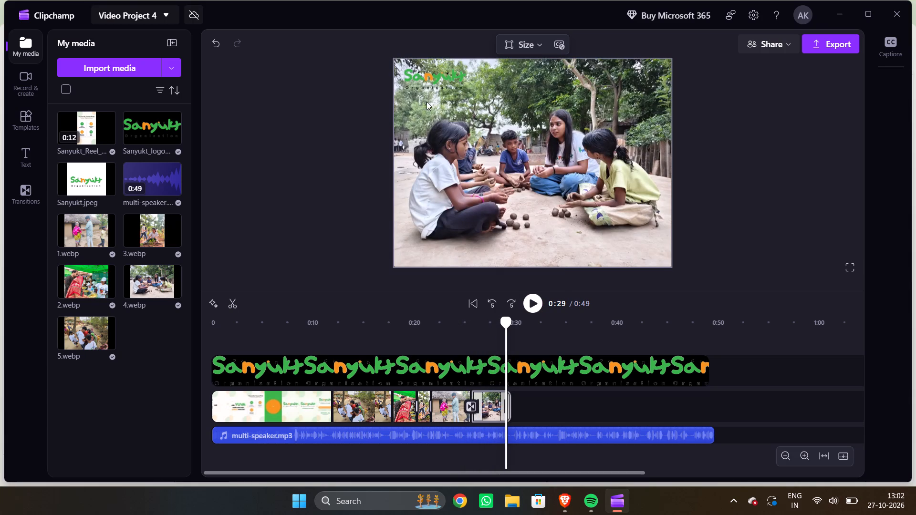
Delete the transparent logo overlay from the timeline.
{"action": "left_click", "coordinate": [427, 82]}
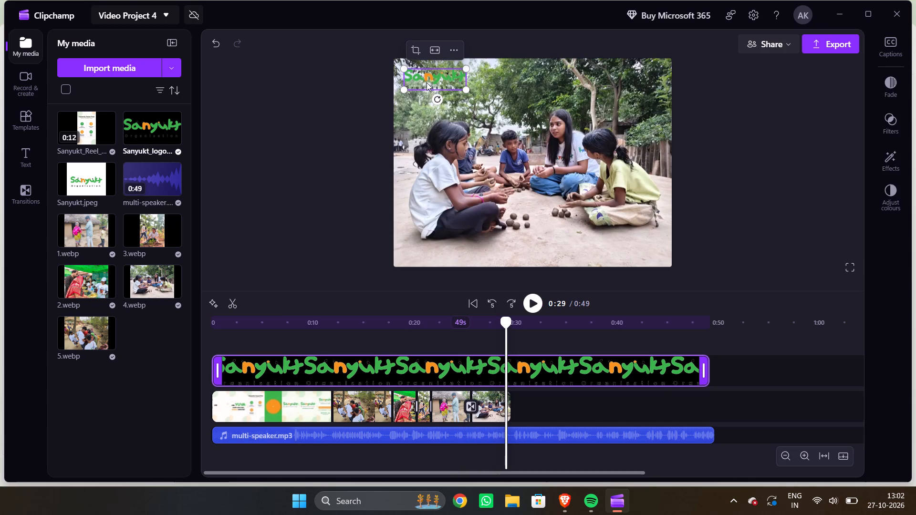
{"action": "key", "text": "Delete"}
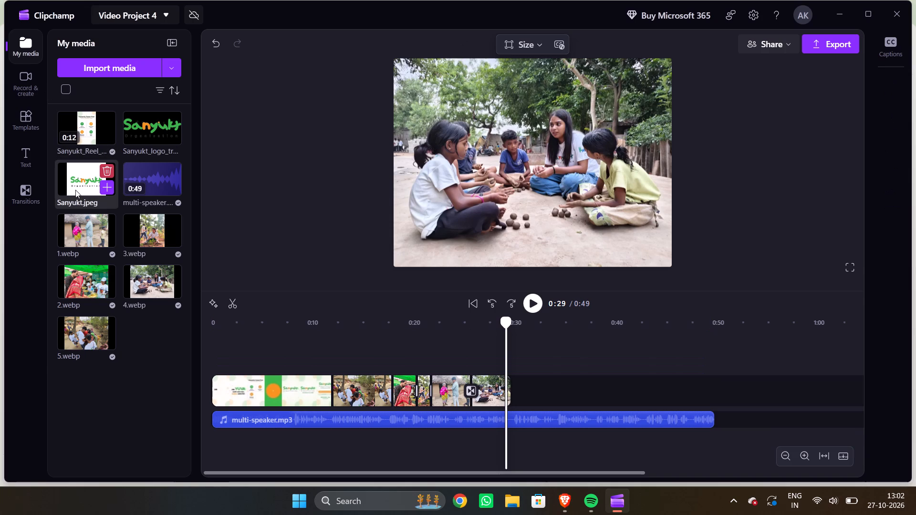
Add Sanyukt.jpeg on a track above the photos and extend it from 0:00 to about 0:49, matching the audio.
{"action": "left_click_drag", "start_coordinate": [75, 190], "coordinate": [239, 363]}
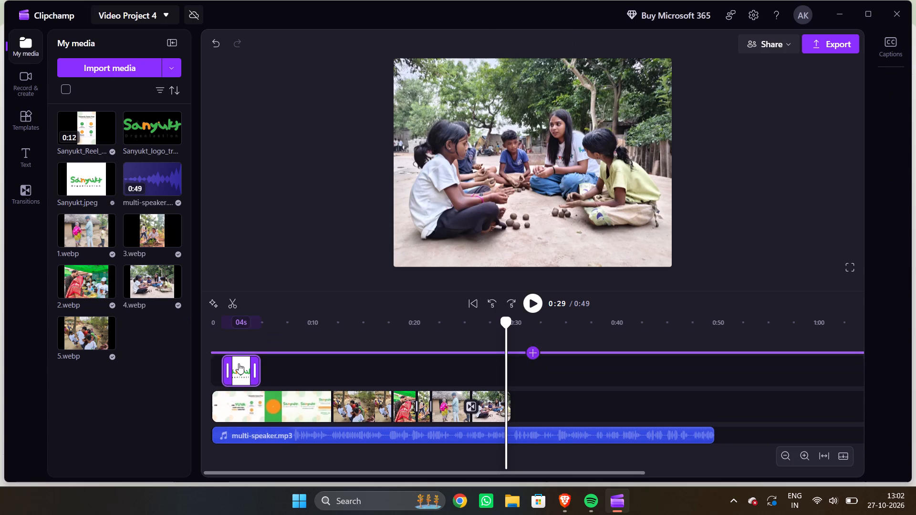
{"action": "left_click_drag", "start_coordinate": [223, 368], "coordinate": [208, 370]}
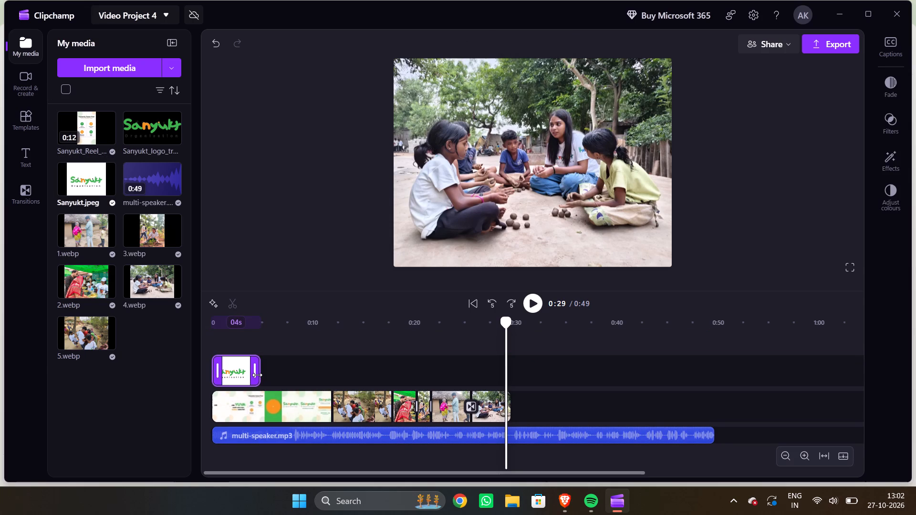
{"action": "left_click_drag", "start_coordinate": [256, 371], "coordinate": [624, 372]}
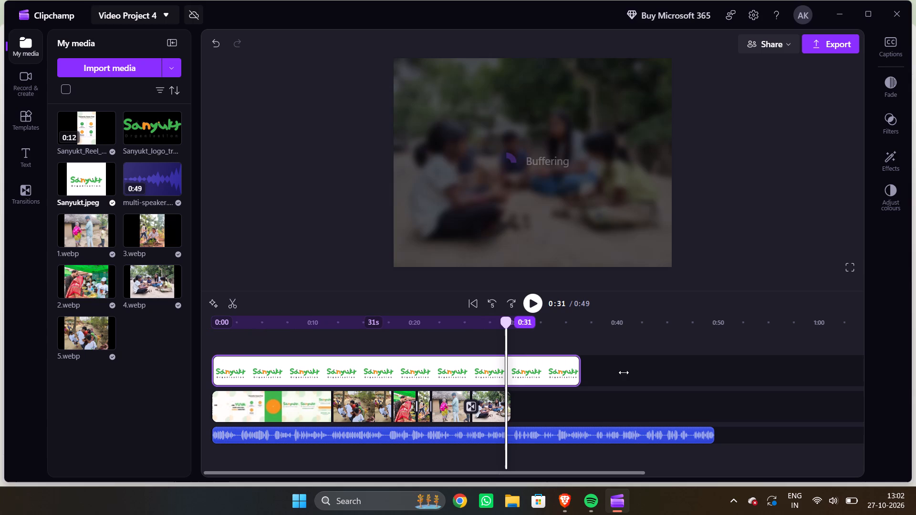
{"action": "left_click_drag", "start_coordinate": [624, 372], "coordinate": [708, 375]}
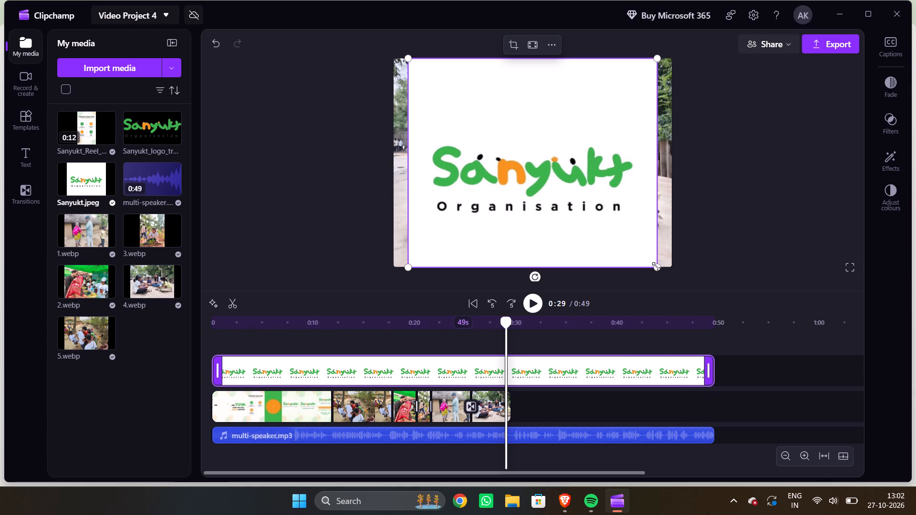
Shrink the Sanyukt.jpeg logo to about a fifth of the frame width and fit it into the frame's upper-right corner.
{"action": "left_click_drag", "start_coordinate": [656, 266], "coordinate": [520, 102]}
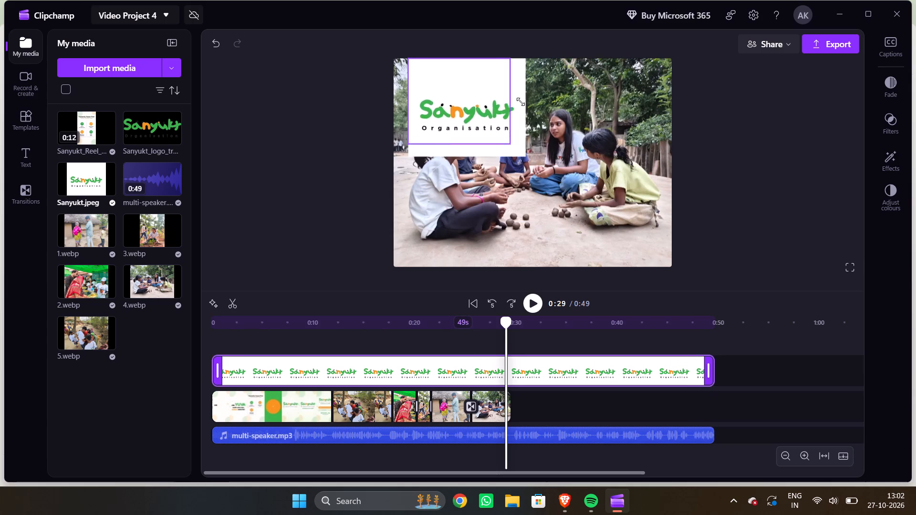
{"action": "left_click_drag", "start_coordinate": [520, 102], "coordinate": [517, 72]}
{"action": "left_click_drag", "start_coordinate": [444, 87], "coordinate": [575, 80]}
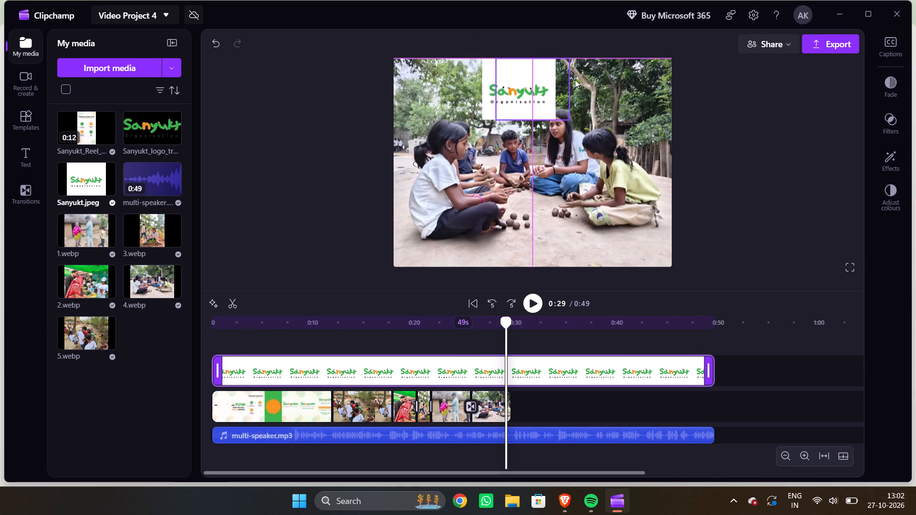
{"action": "left_click_drag", "start_coordinate": [575, 80], "coordinate": [640, 75]}
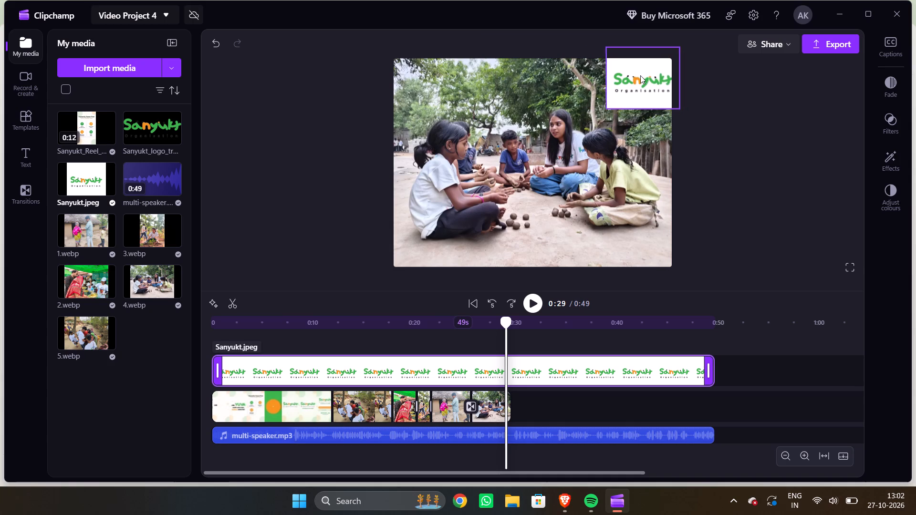
{"action": "left_click_drag", "start_coordinate": [640, 75], "coordinate": [636, 70]}
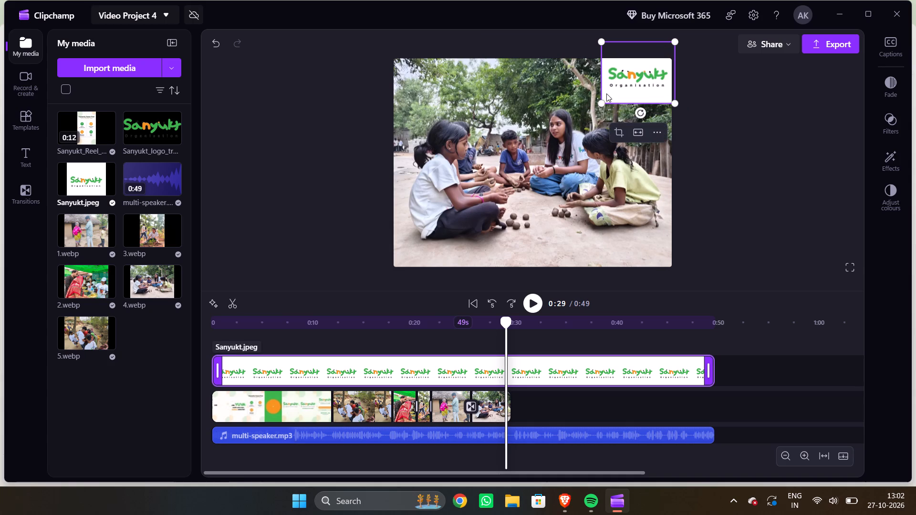
{"action": "left_click_drag", "start_coordinate": [601, 102], "coordinate": [612, 91]}
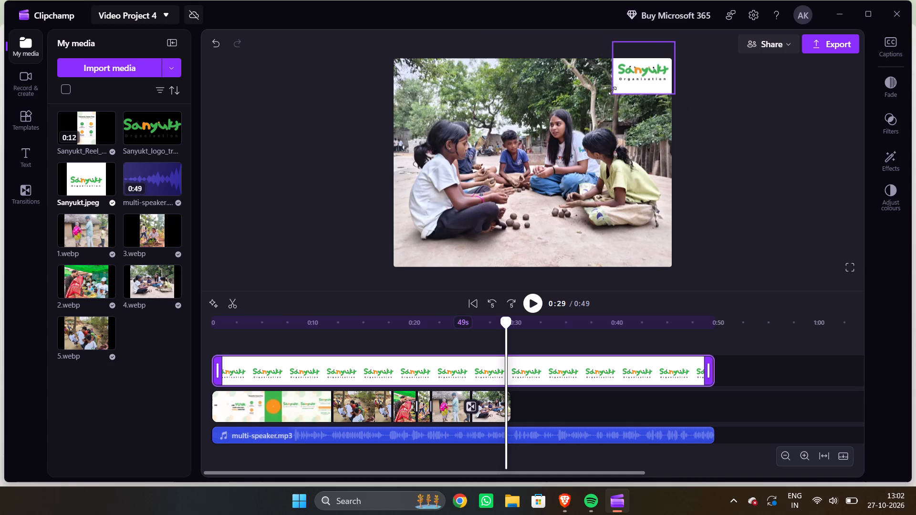
{"action": "left_click_drag", "start_coordinate": [612, 91], "coordinate": [620, 82]}
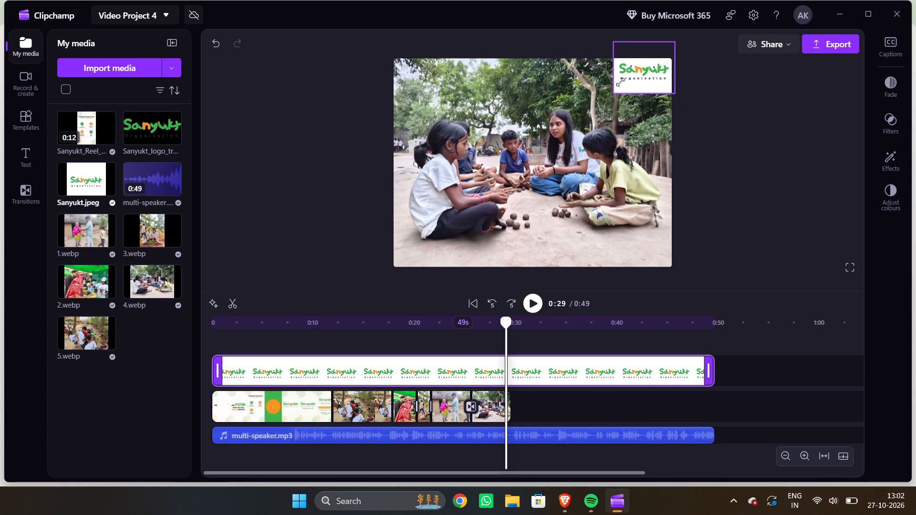
{"action": "left_click_drag", "start_coordinate": [641, 71], "coordinate": [637, 76]}
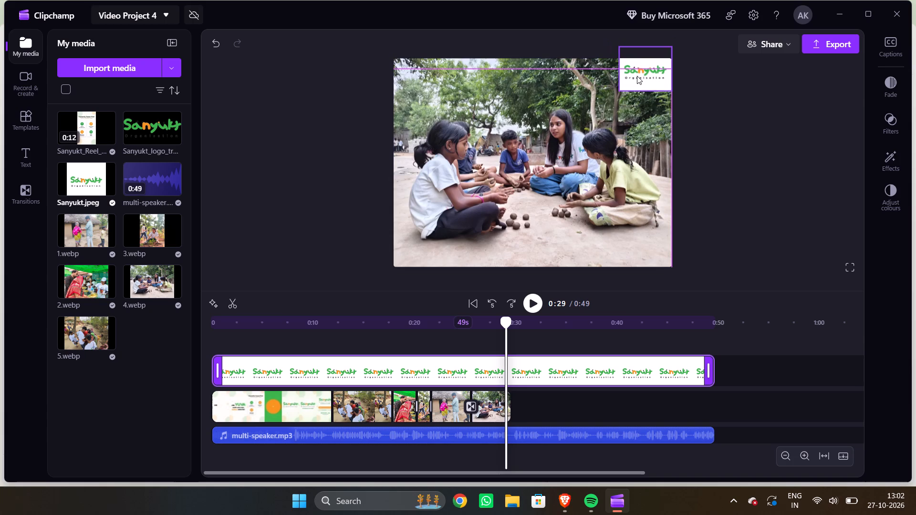
{"action": "left_click_drag", "start_coordinate": [637, 76], "coordinate": [641, 79]}
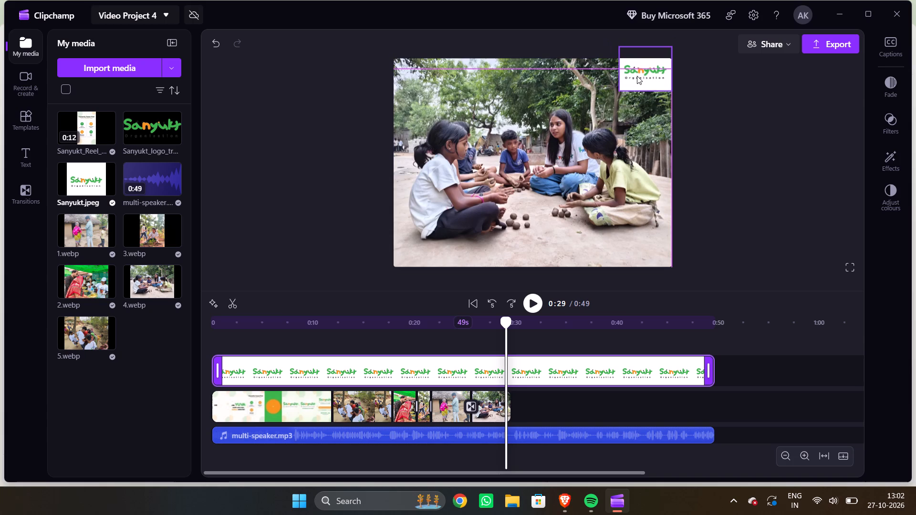
{"action": "left_click", "coordinate": [641, 79]}
{"action": "left_click", "coordinate": [639, 79]}
{"action": "left_click", "coordinate": [690, 106]}
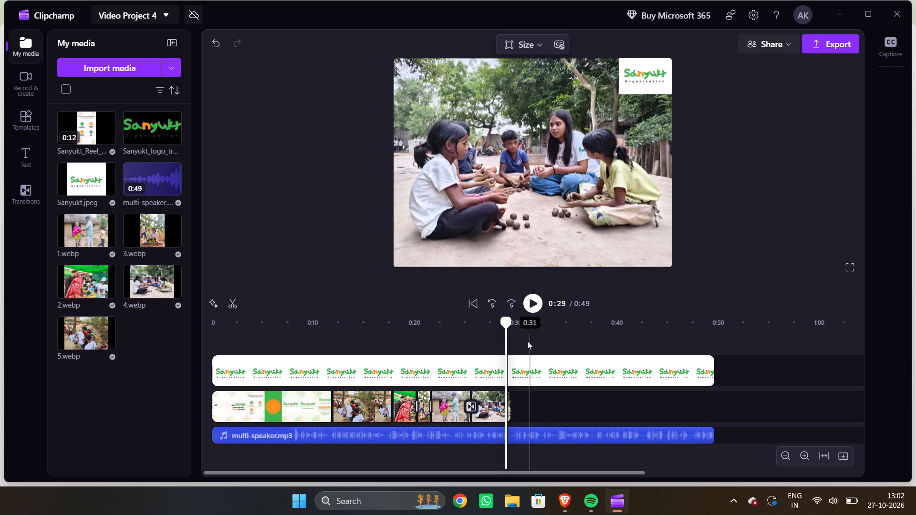
Play the video from the start to check the white-background logo and the autocaptions against the multi-speaker audio.
{"action": "left_click_drag", "start_coordinate": [505, 323], "coordinate": [189, 339]}
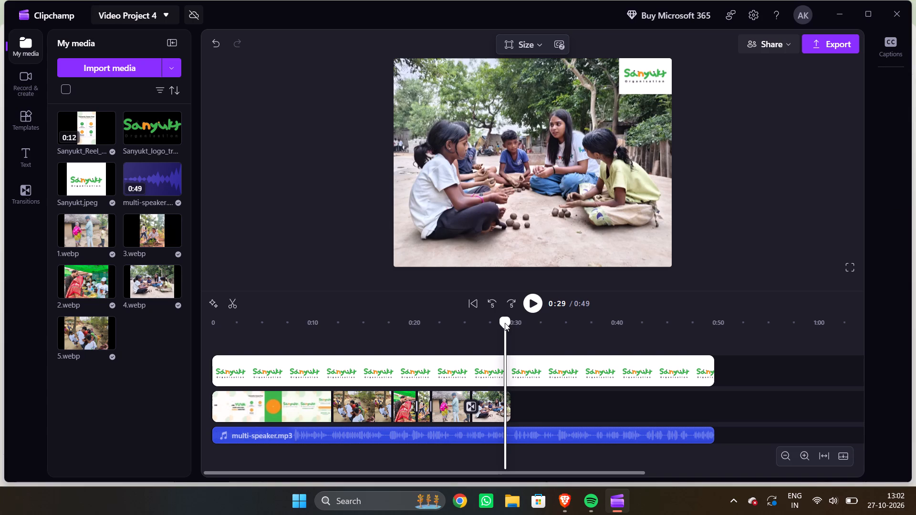
{"action": "left_click", "coordinate": [531, 306]}
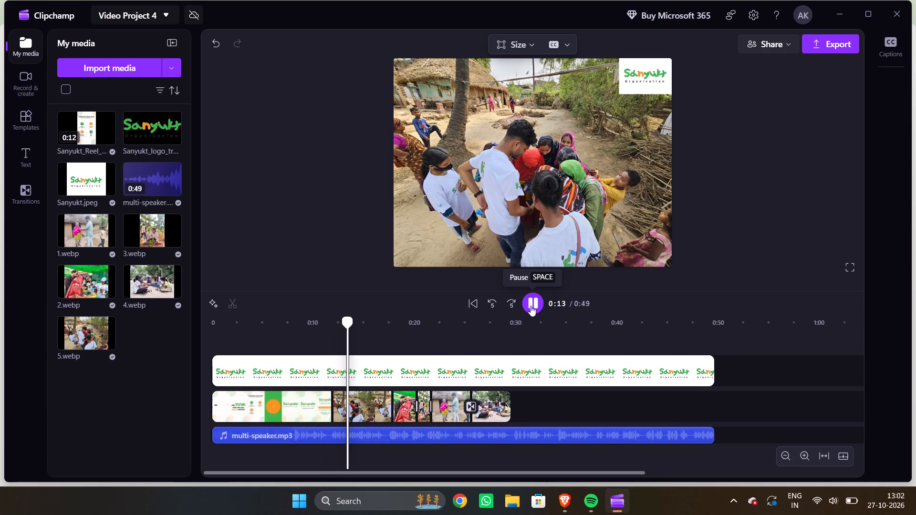
{"action": "left_click", "coordinate": [531, 306]}
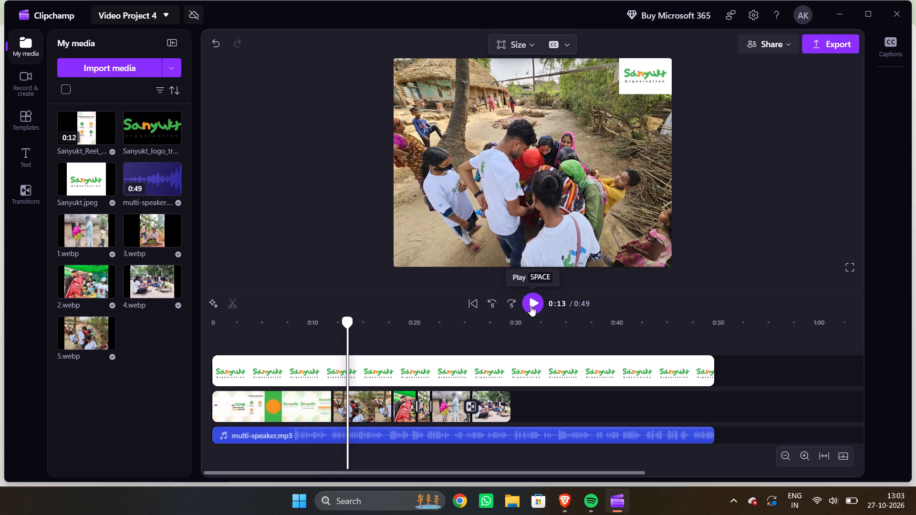
{"action": "left_click", "coordinate": [531, 306]}
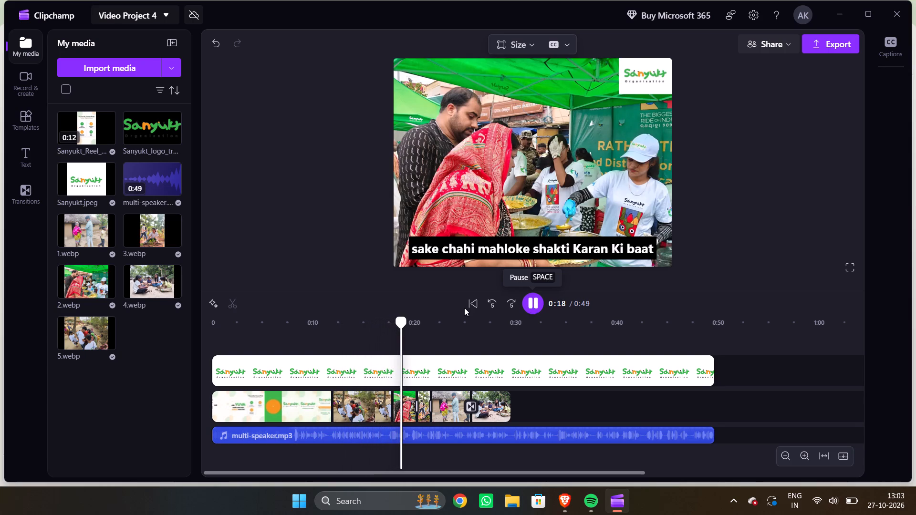
{"action": "left_click", "coordinate": [245, 334]}
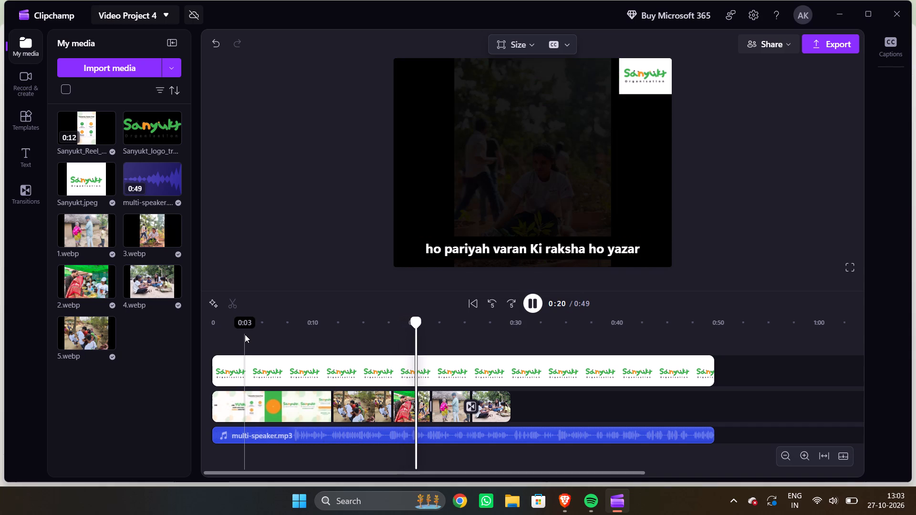
{"action": "left_click", "coordinate": [221, 334]}
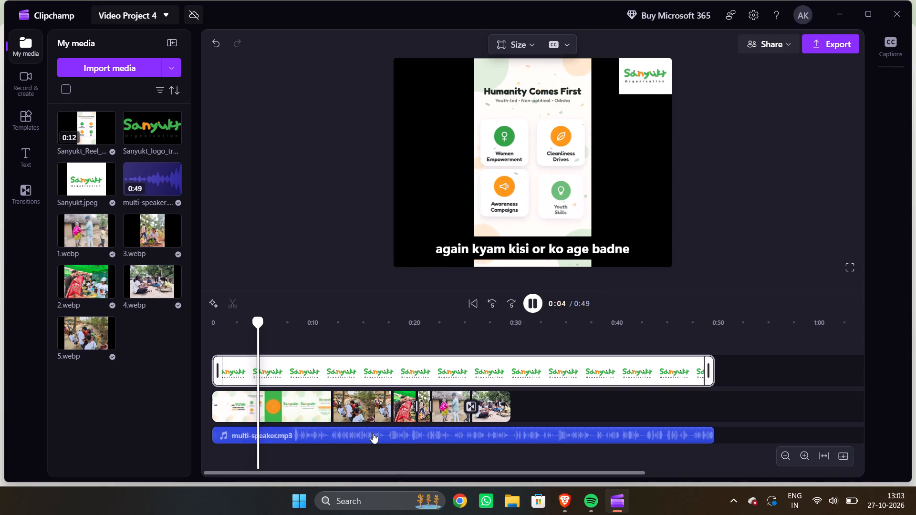
{"action": "left_click", "coordinate": [500, 249]}
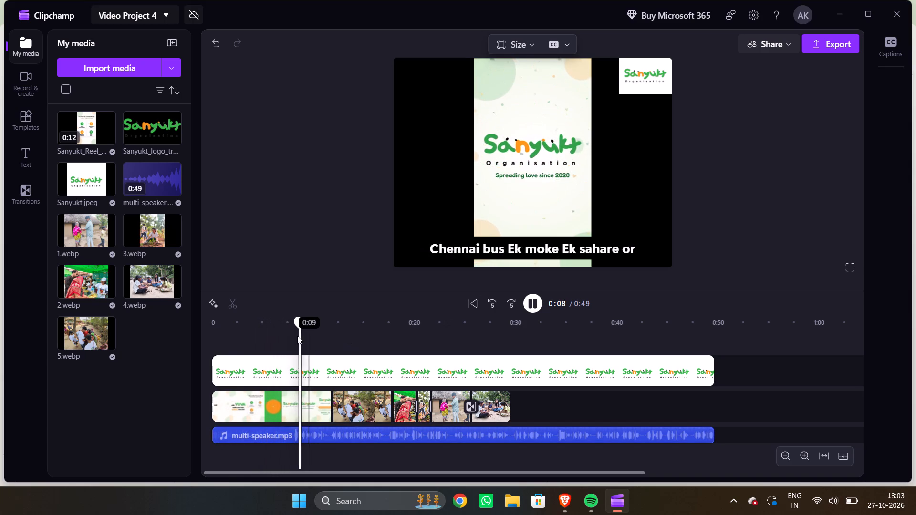
{"action": "left_click", "coordinate": [220, 344]}
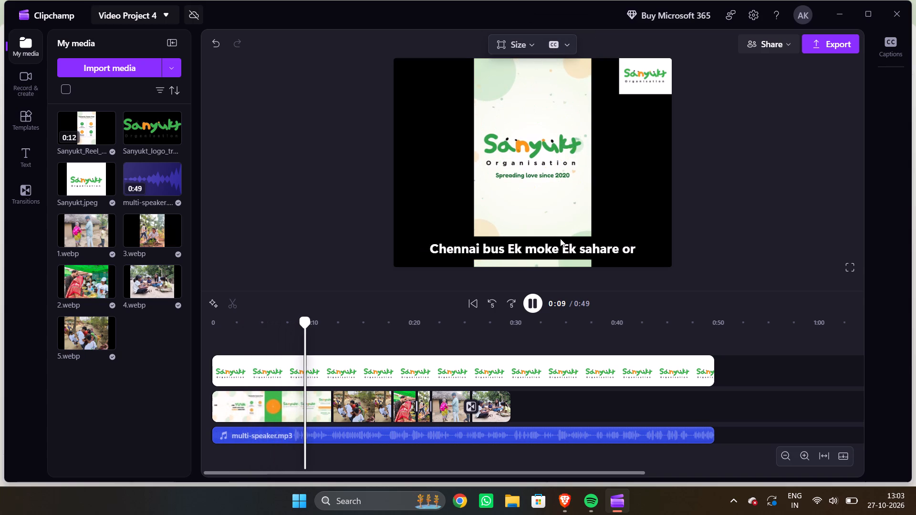
Hide the autocaptions in the video.
{"action": "left_click", "coordinate": [891, 46]}
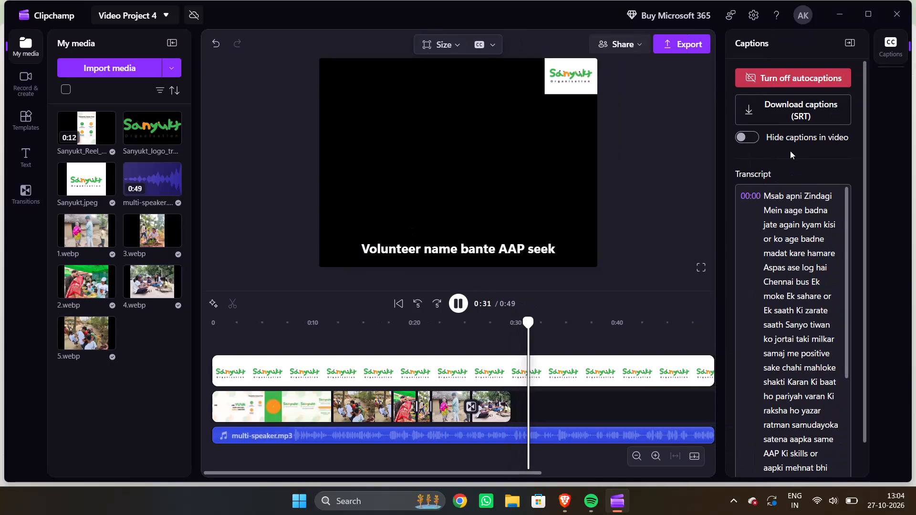
{"action": "left_click", "coordinate": [742, 136]}
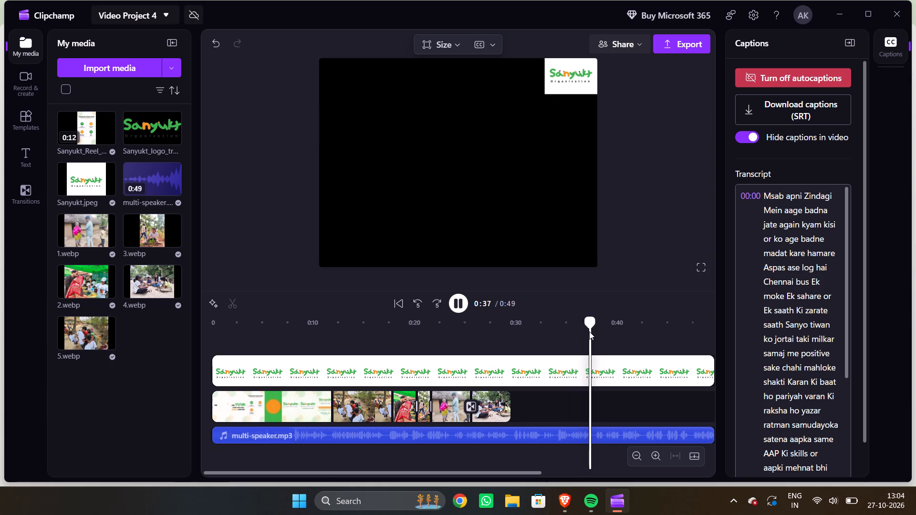
{"action": "left_click_drag", "start_coordinate": [604, 324], "coordinate": [179, 355]}
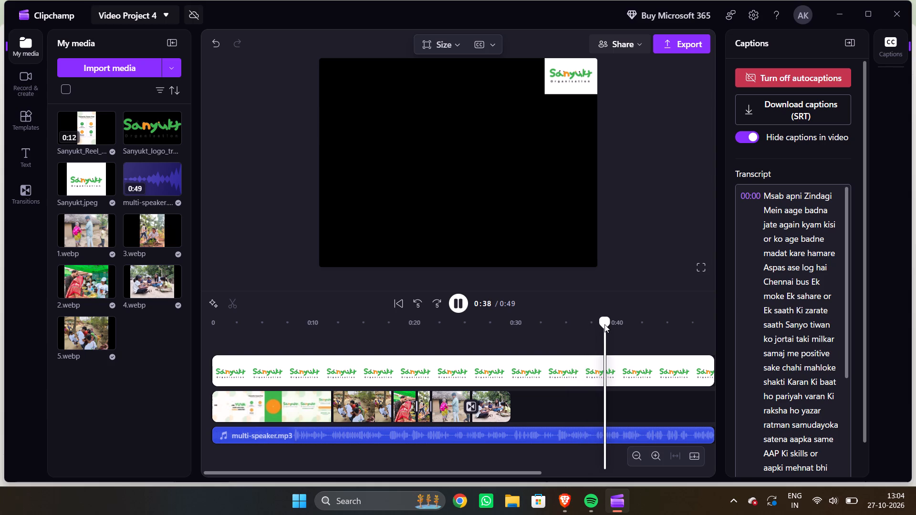
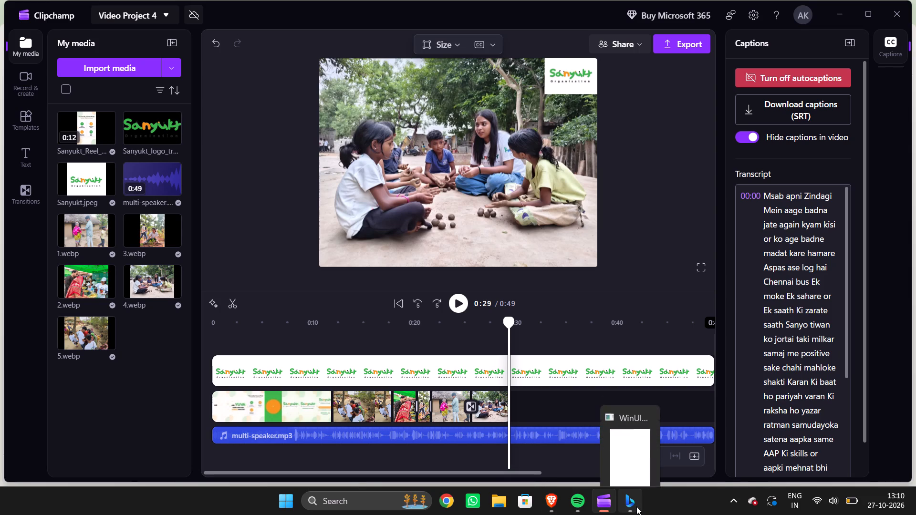
{"action": "left_click", "coordinate": [649, 400]}
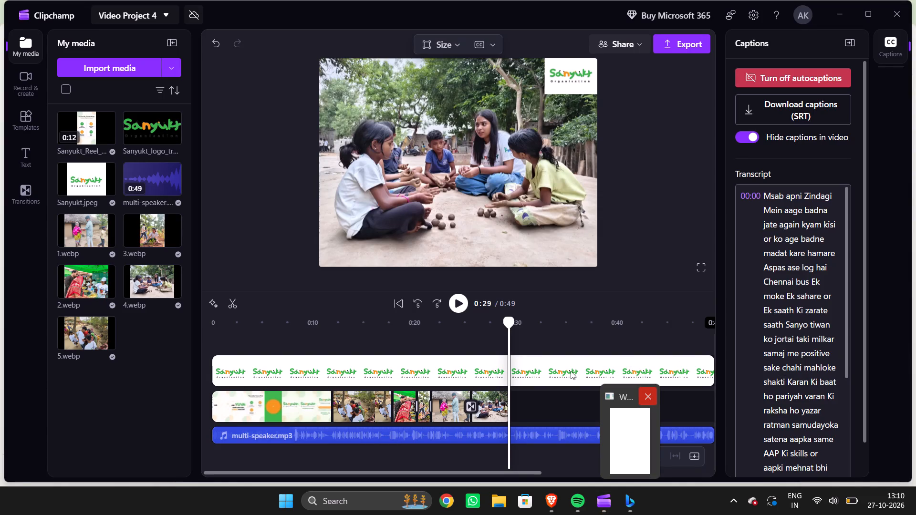
{"action": "left_click", "coordinate": [127, 70]}
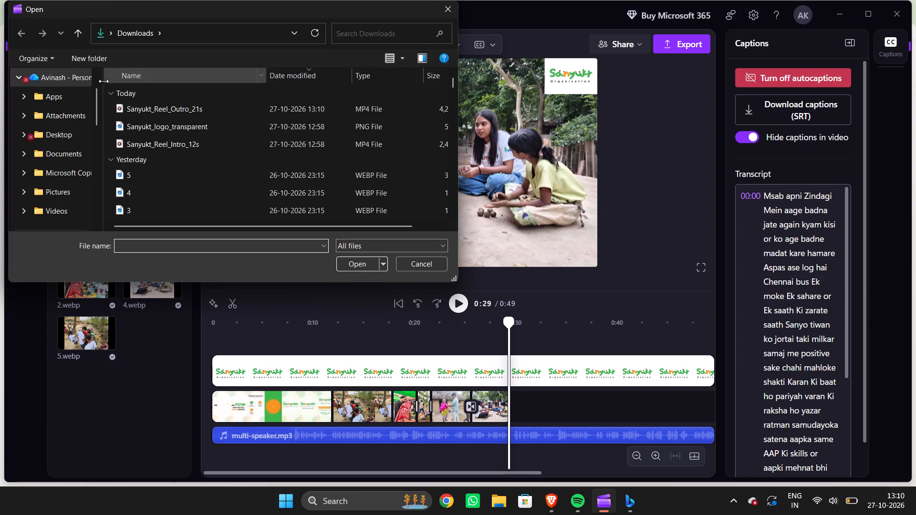
{"action": "double_click", "coordinate": [123, 103]}
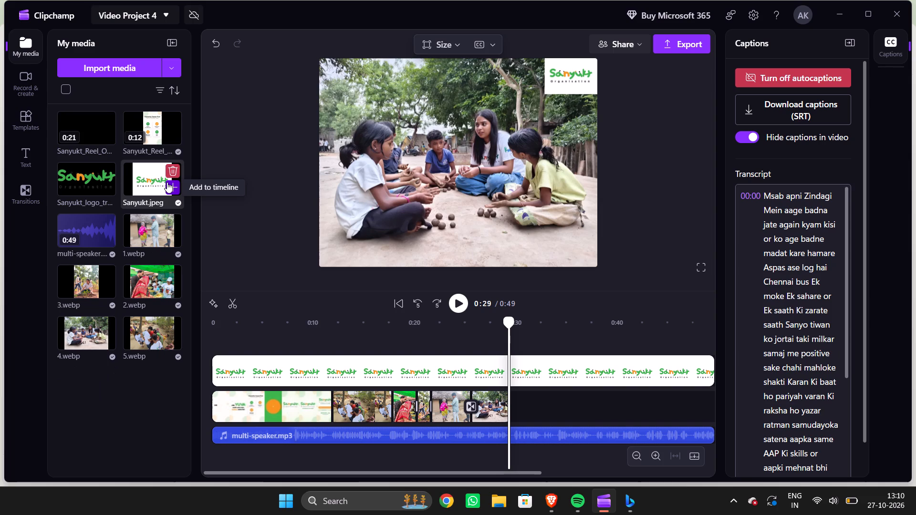
Add the outro clip to the timeline on the photo track, directly after the last photo at about 0:30.
{"action": "left_click", "coordinate": [107, 136]}
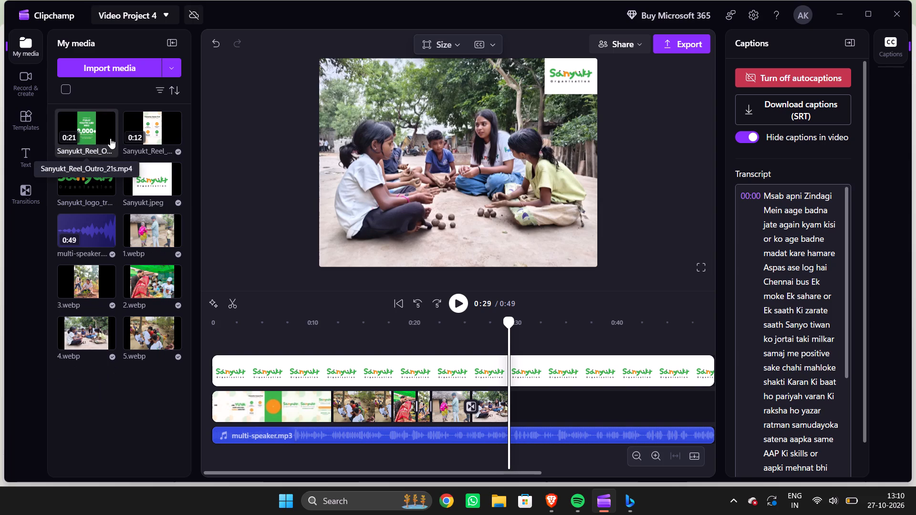
{"action": "left_click_drag", "start_coordinate": [560, 359], "coordinate": [547, 437]}
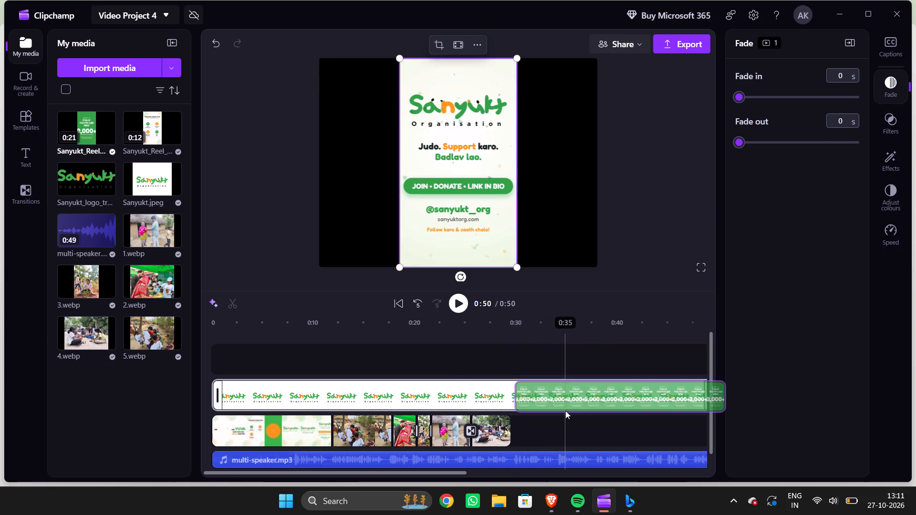
{"action": "left_click", "coordinate": [564, 426]}
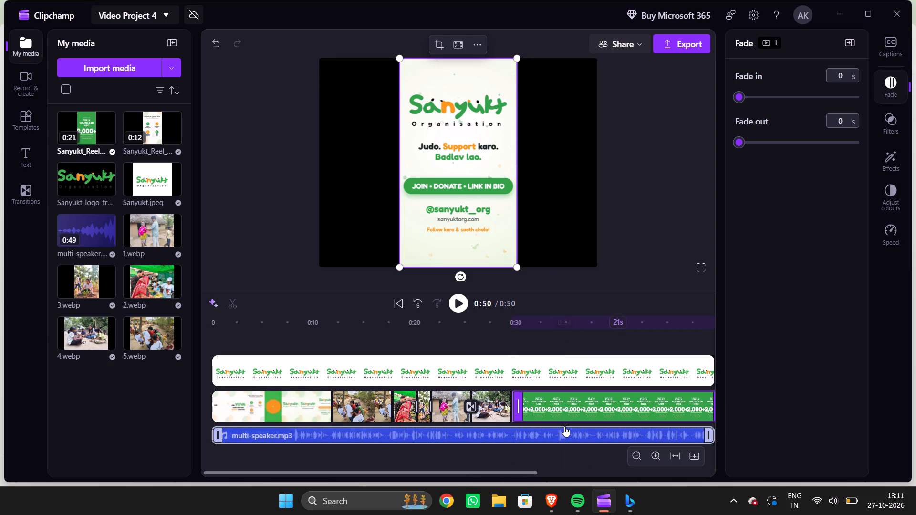
Play the video from the start and recheck the change from the intro clip to the first photo around 0:10 to 0:13.
{"action": "left_click", "coordinate": [460, 335]}
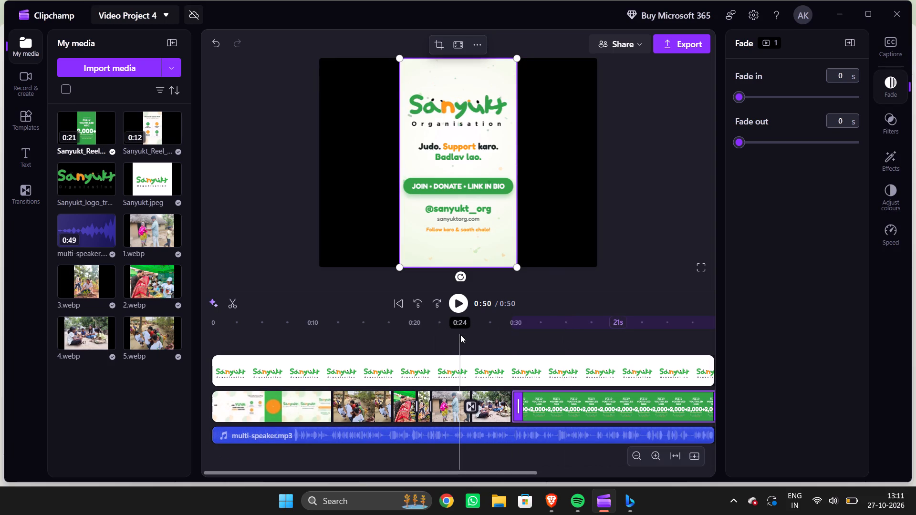
{"action": "left_click", "coordinate": [214, 337]}
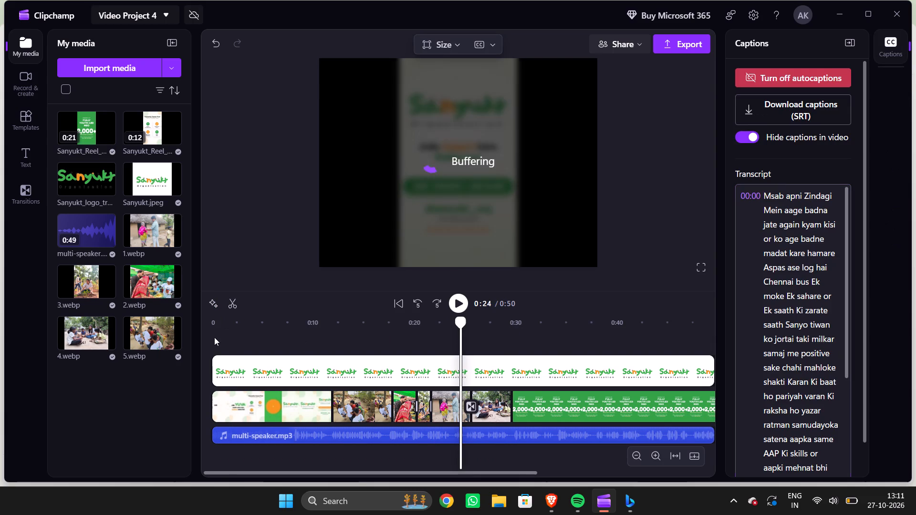
{"action": "left_click_drag", "start_coordinate": [214, 323], "coordinate": [200, 330]}
{"action": "left_click", "coordinate": [464, 304]}
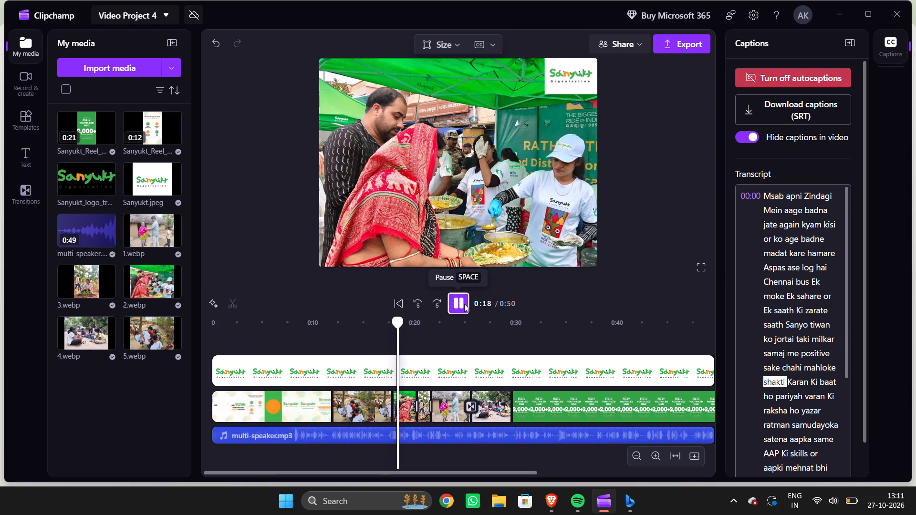
{"action": "left_click_drag", "start_coordinate": [410, 323], "coordinate": [342, 341]}
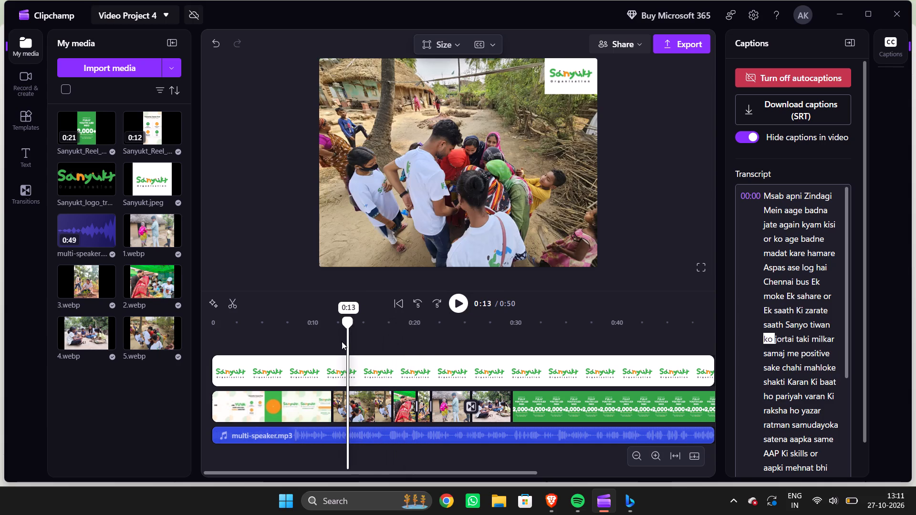
{"action": "left_click_drag", "start_coordinate": [342, 341], "coordinate": [319, 340]}
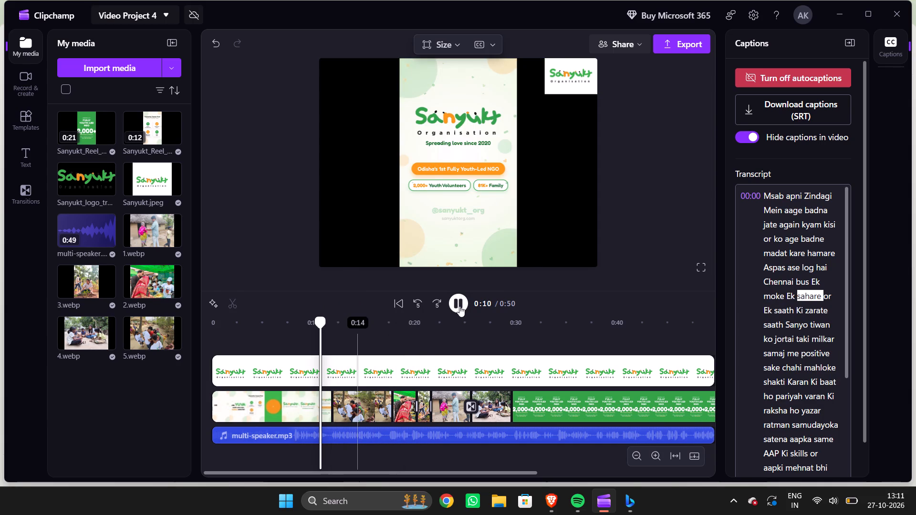
{"action": "left_click", "coordinate": [459, 306]}
{"action": "left_click", "coordinate": [459, 306]}
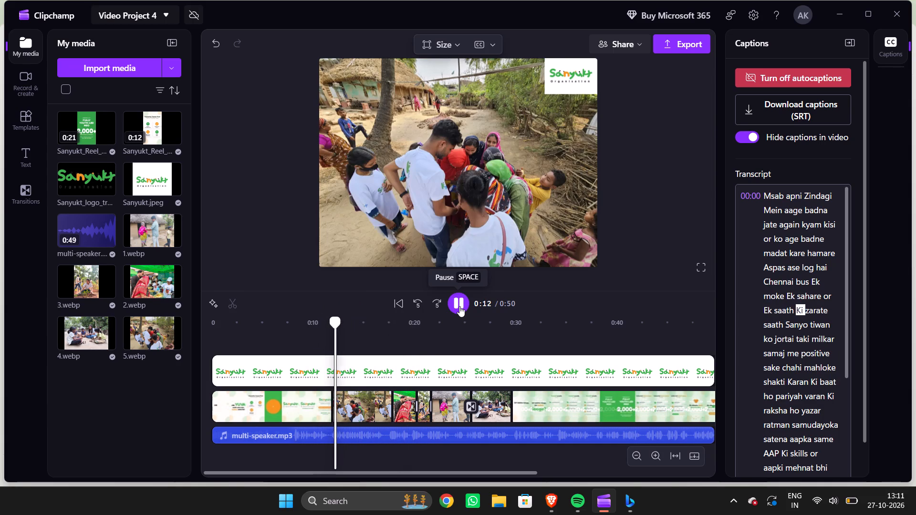
{"action": "left_click", "coordinate": [459, 306]}
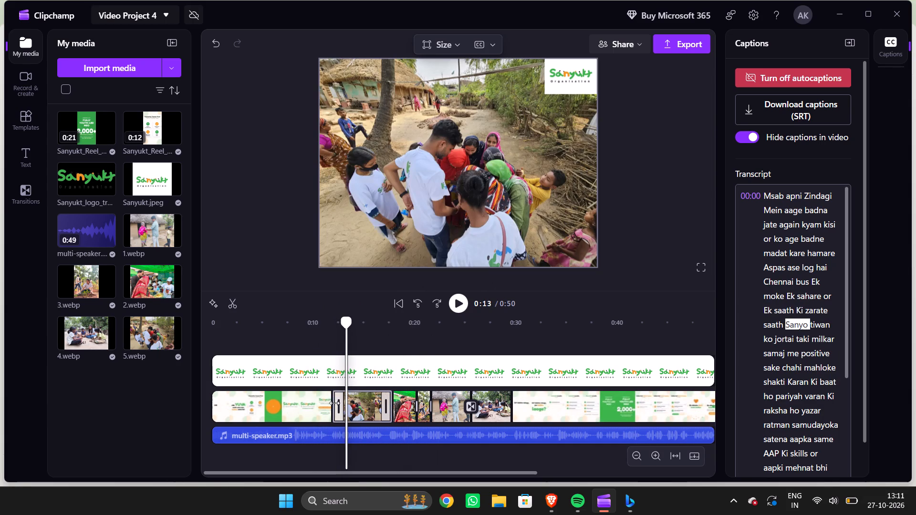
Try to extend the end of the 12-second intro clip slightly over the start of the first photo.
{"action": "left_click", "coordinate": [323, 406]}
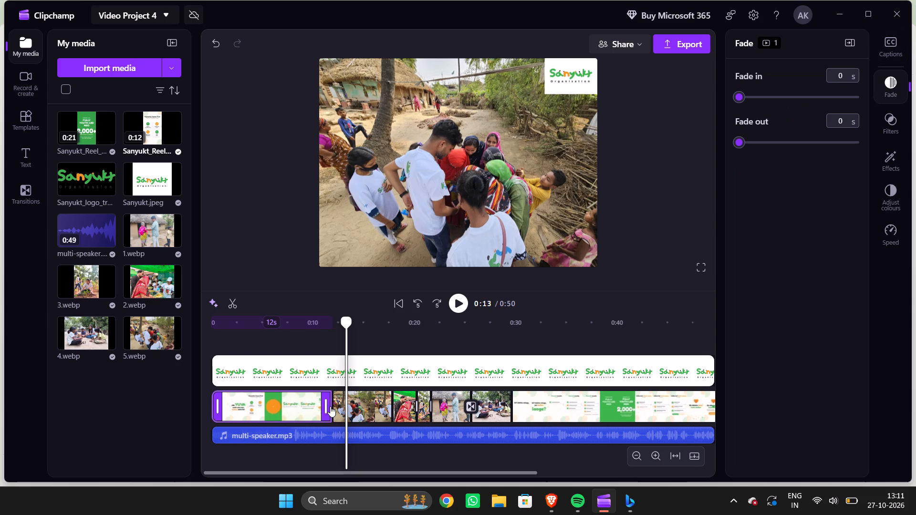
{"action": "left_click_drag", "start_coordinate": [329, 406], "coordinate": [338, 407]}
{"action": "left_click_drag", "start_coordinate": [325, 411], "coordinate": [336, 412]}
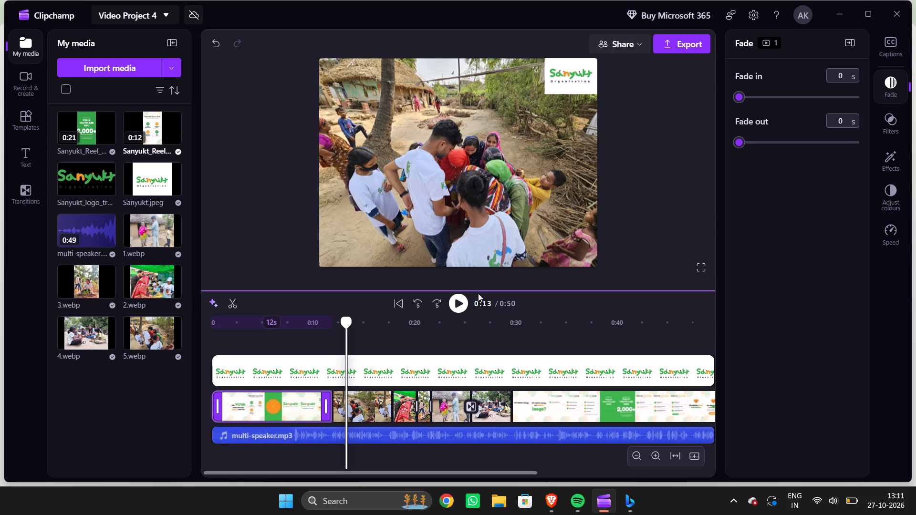
Play the video onward from 0:13 in a full-screen preview.
{"action": "left_click", "coordinate": [458, 303]}
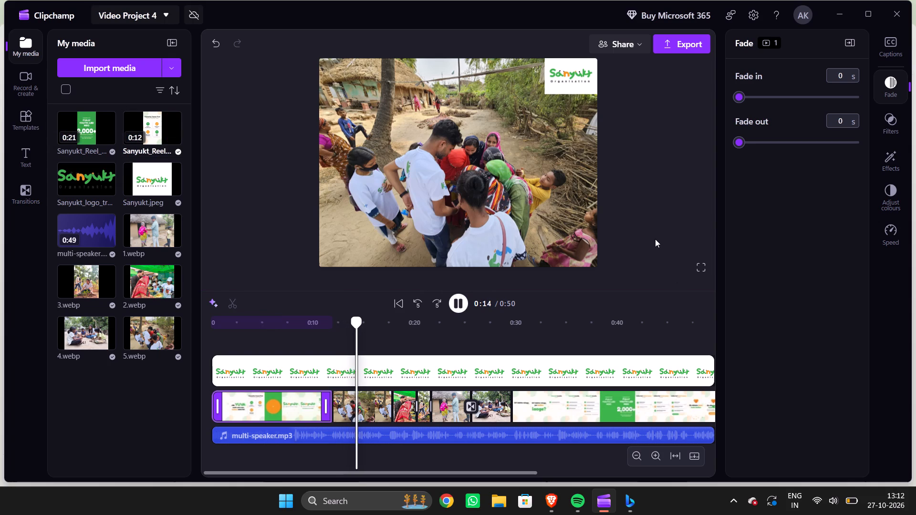
{"action": "left_click", "coordinate": [704, 268]}
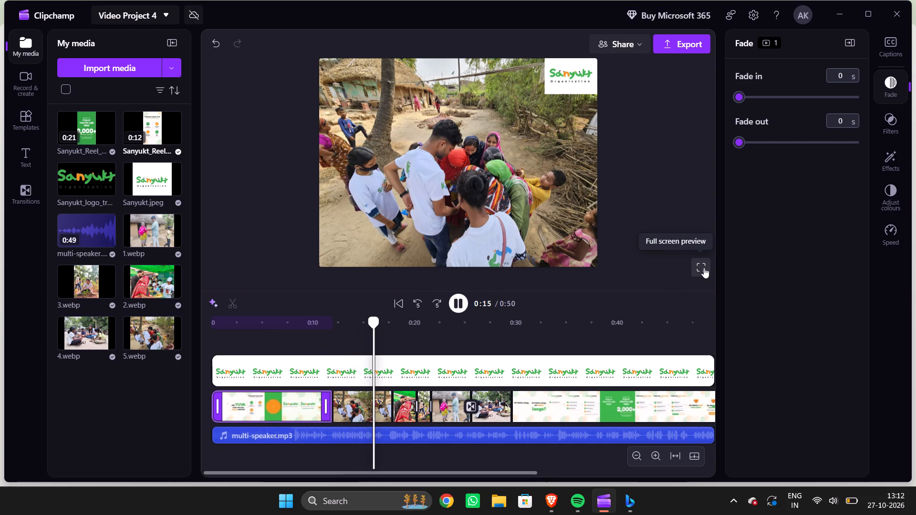
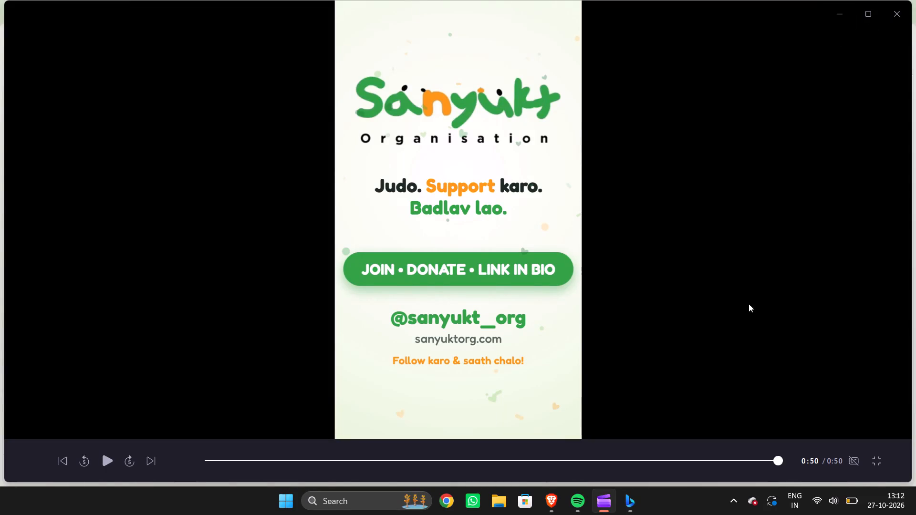
Exit the full-screen preview and play the outro from about 0:38 to 0:49 with the logo overlay.
{"action": "left_click", "coordinate": [881, 463]}
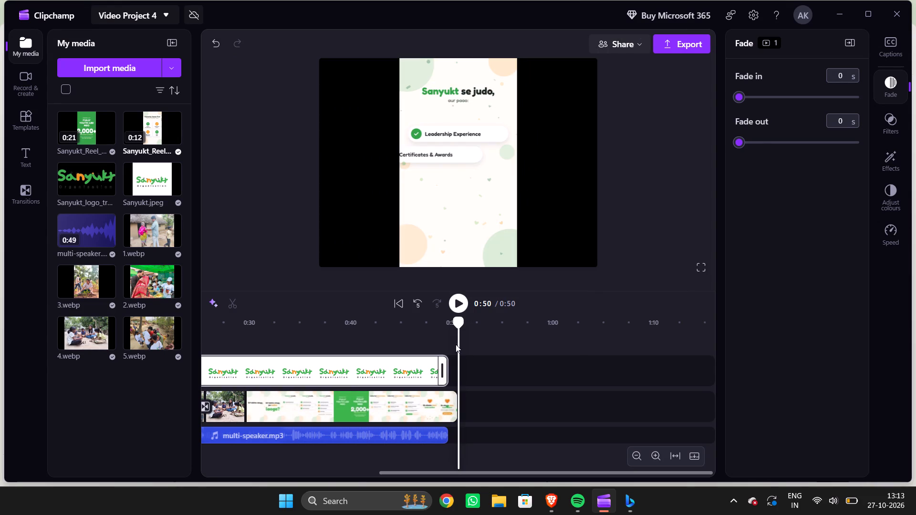
{"action": "left_click_drag", "start_coordinate": [458, 324], "coordinate": [367, 332]}
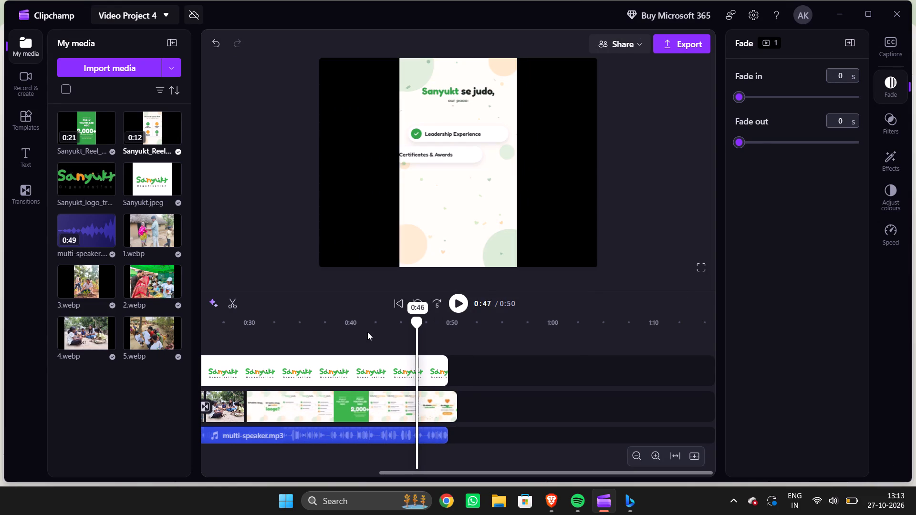
{"action": "left_click_drag", "start_coordinate": [367, 332], "coordinate": [324, 331]}
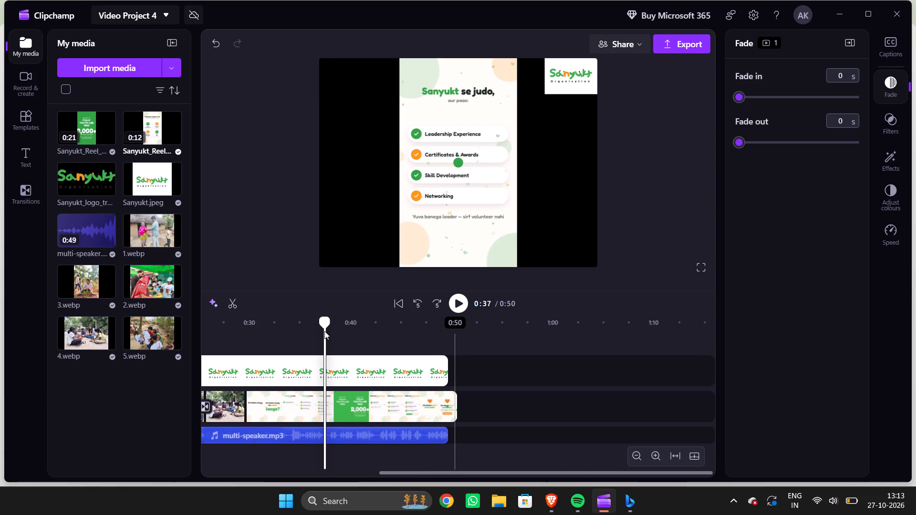
{"action": "left_click_drag", "start_coordinate": [326, 324], "coordinate": [332, 324]}
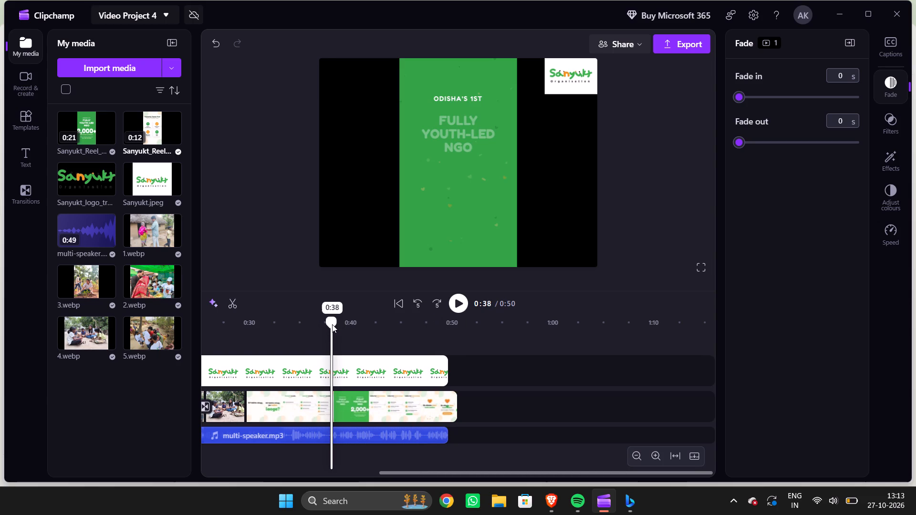
{"action": "left_click_drag", "start_coordinate": [332, 324], "coordinate": [339, 325]}
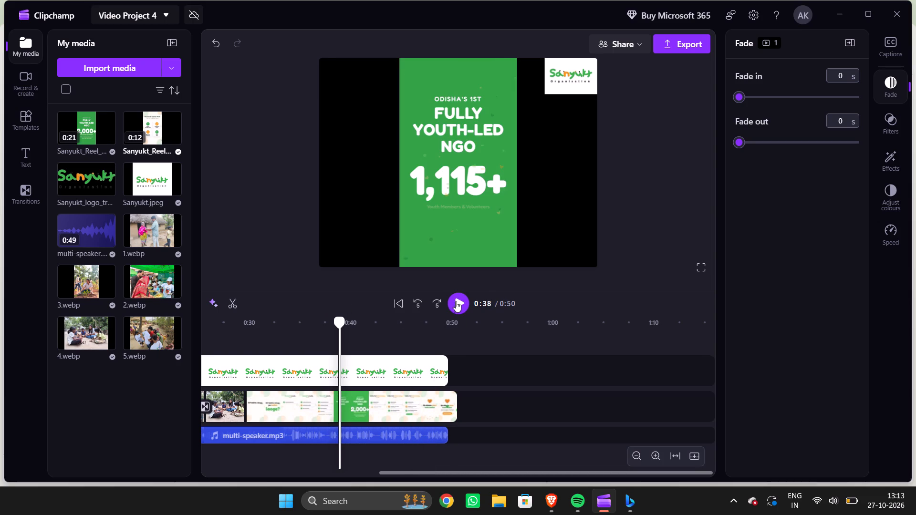
{"action": "left_click", "coordinate": [456, 301]}
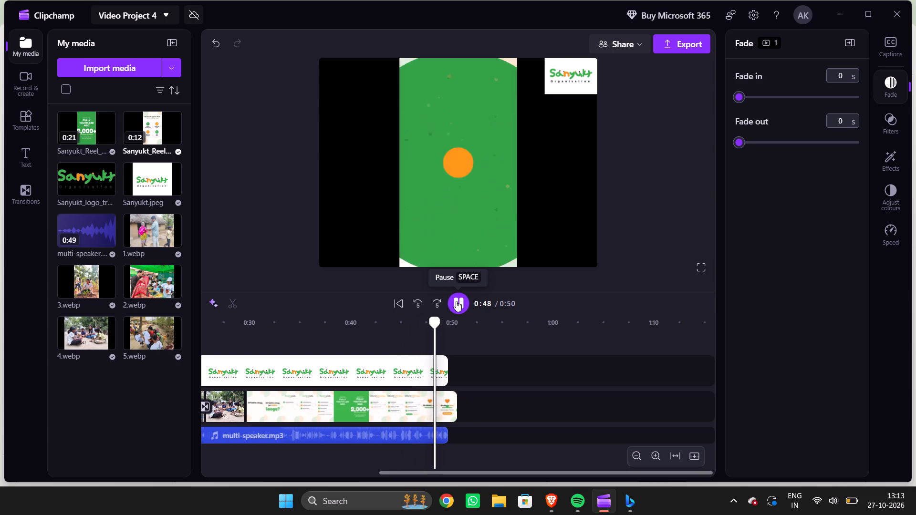
{"action": "left_click", "coordinate": [456, 301]}
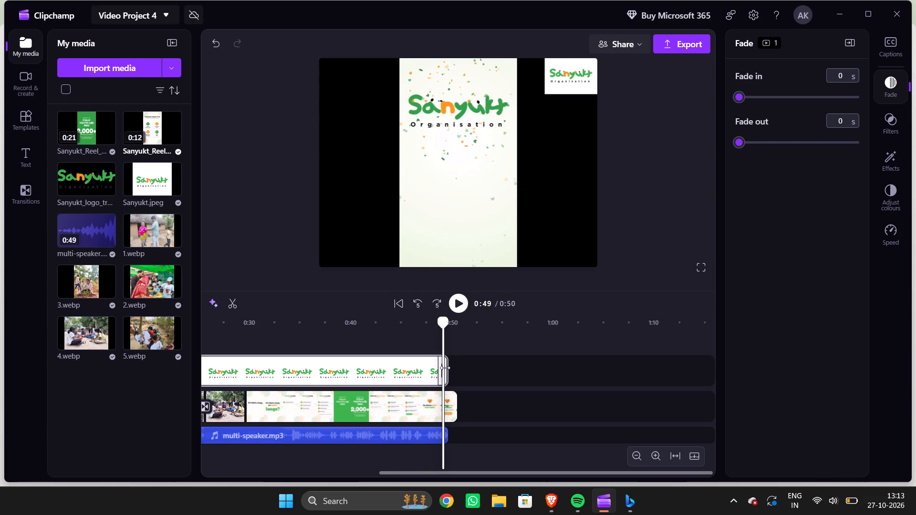
Shorten the Sanyukt logo overlay on the upper track so it ends at about 0:48.
{"action": "left_click_drag", "start_coordinate": [445, 368], "coordinate": [434, 371]}
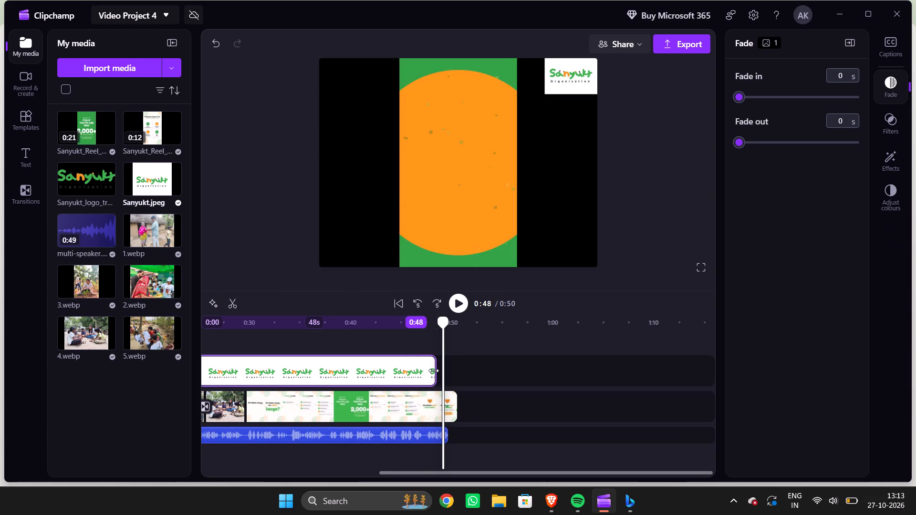
{"action": "left_click_drag", "start_coordinate": [434, 371], "coordinate": [435, 370]}
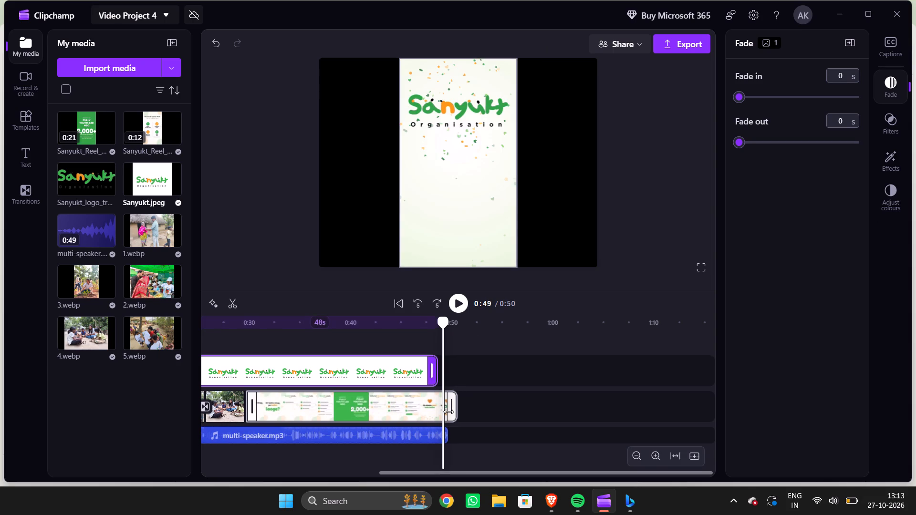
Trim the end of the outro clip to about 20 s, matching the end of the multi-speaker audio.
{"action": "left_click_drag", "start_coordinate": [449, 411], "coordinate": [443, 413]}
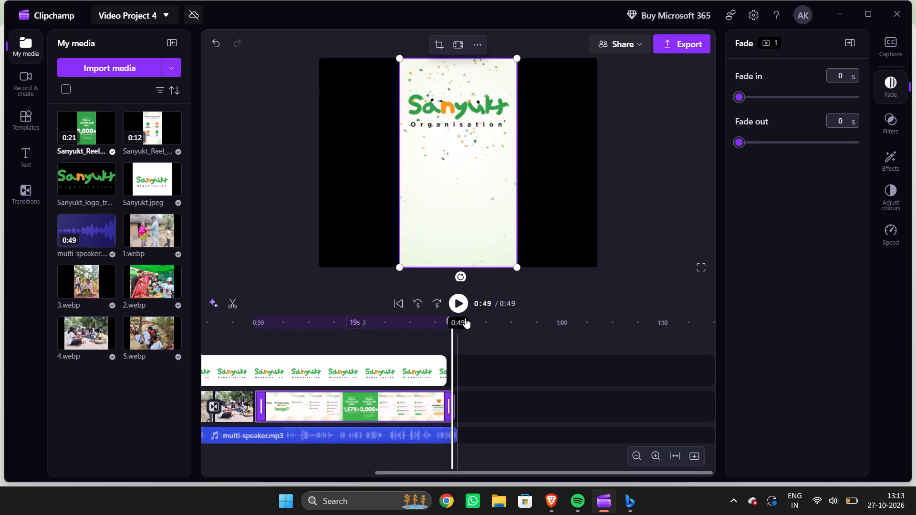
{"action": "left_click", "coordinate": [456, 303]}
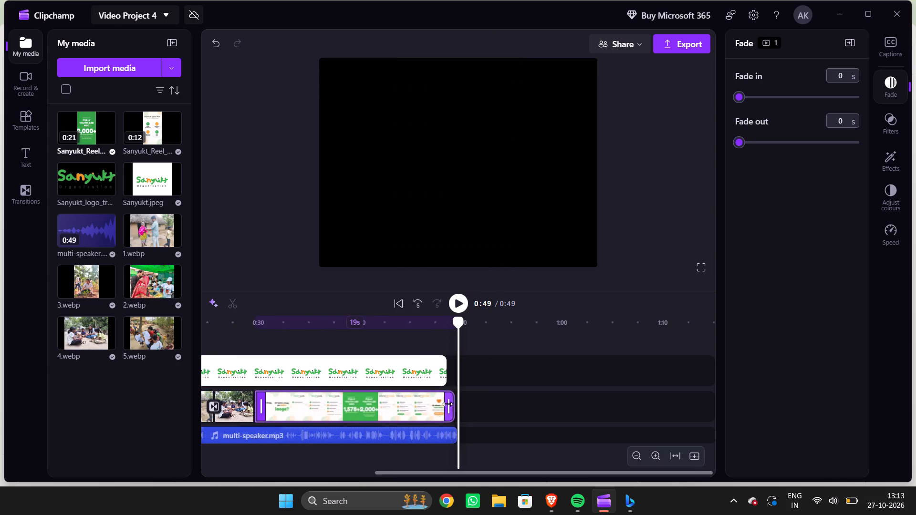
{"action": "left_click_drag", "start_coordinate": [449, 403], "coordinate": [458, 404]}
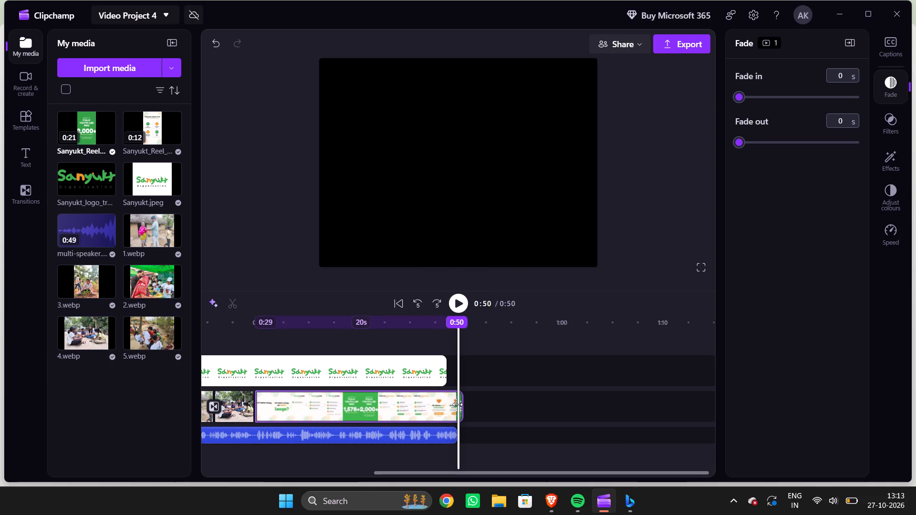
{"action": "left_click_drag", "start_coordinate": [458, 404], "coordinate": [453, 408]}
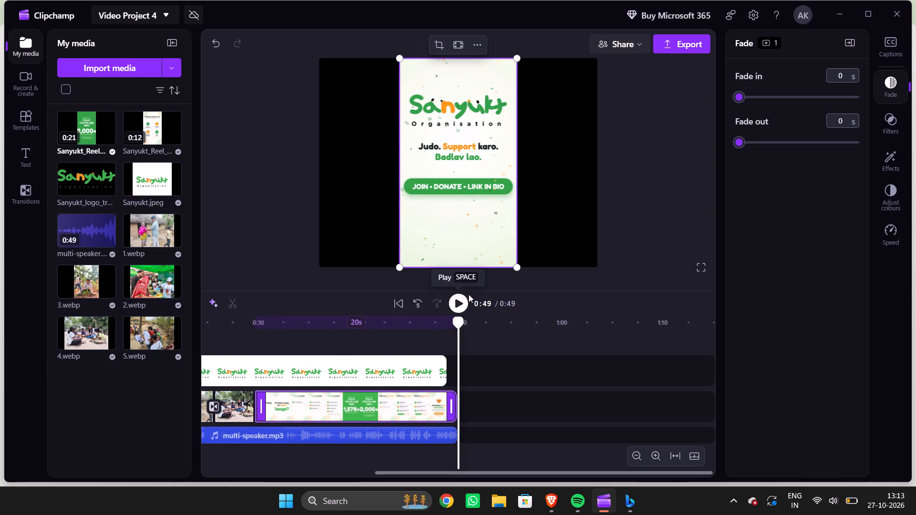
Play the whole video from the start through the outro to review the edit.
{"action": "left_click", "coordinate": [457, 303]}
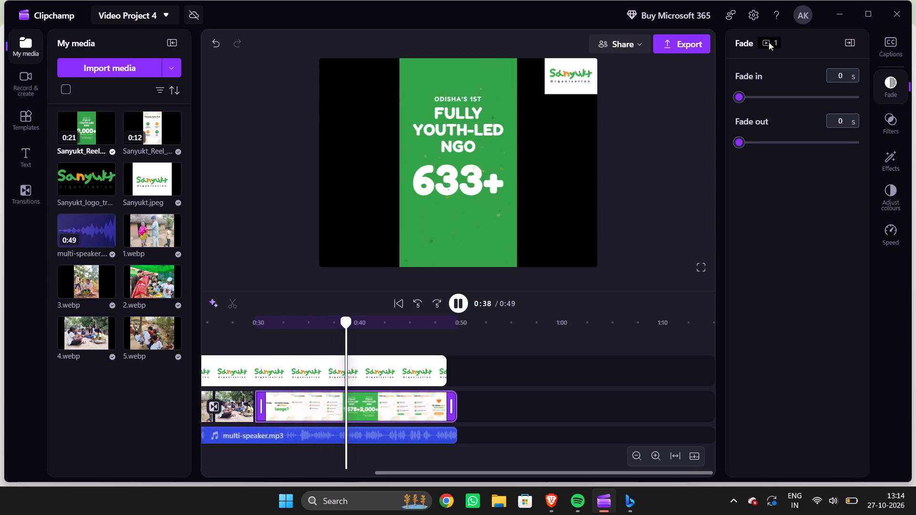
{"action": "left_click", "coordinate": [495, 164]}
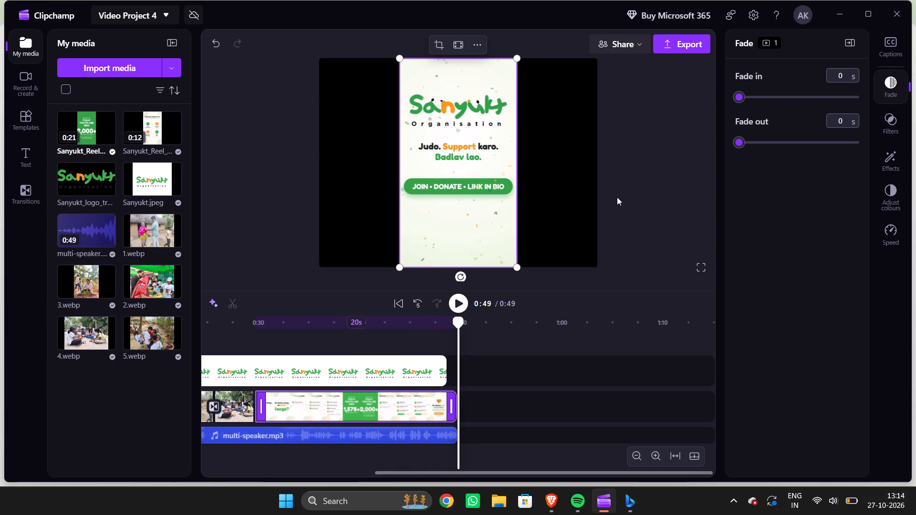
Extend the end of the outro clip to its full 21 s, ending at about 0:50.
{"action": "left_click_drag", "start_coordinate": [454, 409], "coordinate": [463, 411]}
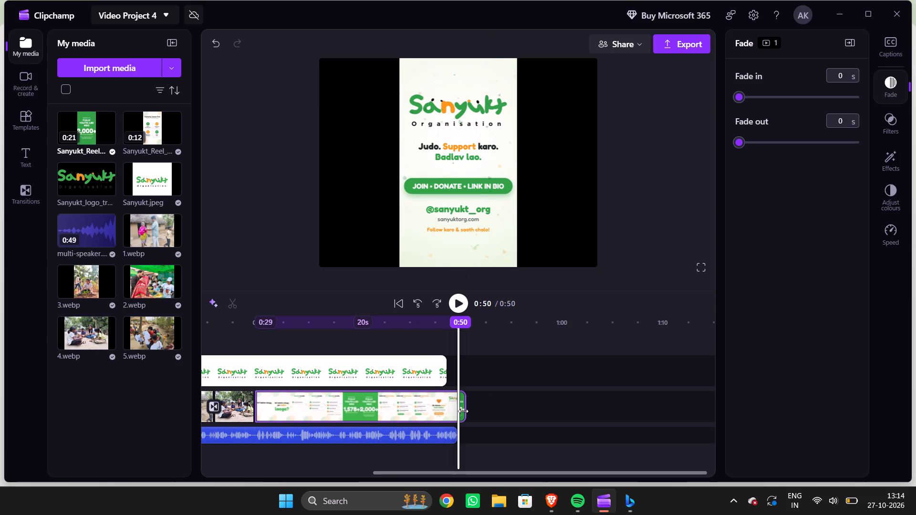
{"action": "left_click_drag", "start_coordinate": [463, 411], "coordinate": [470, 411]}
{"action": "left_click_drag", "start_coordinate": [470, 411], "coordinate": [474, 411]}
{"action": "left_click_drag", "start_coordinate": [462, 406], "coordinate": [470, 411]}
{"action": "left_click_drag", "start_coordinate": [470, 411], "coordinate": [470, 406]}
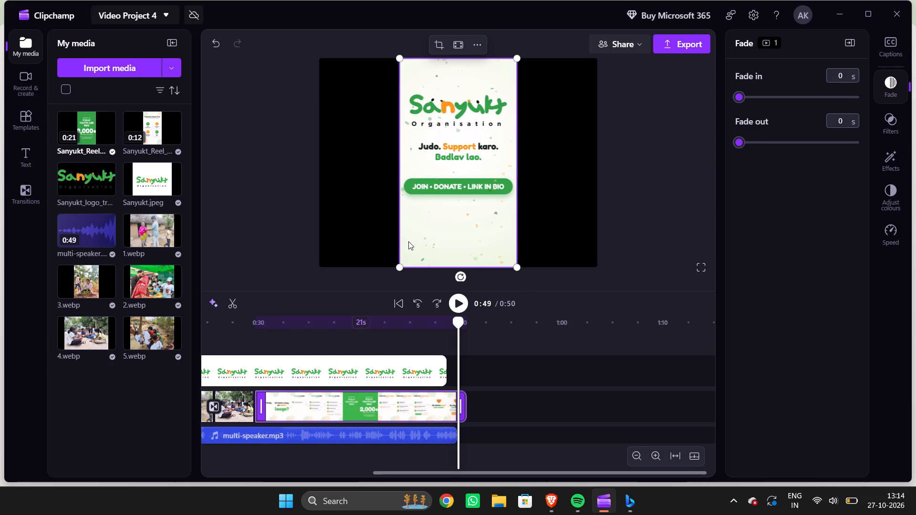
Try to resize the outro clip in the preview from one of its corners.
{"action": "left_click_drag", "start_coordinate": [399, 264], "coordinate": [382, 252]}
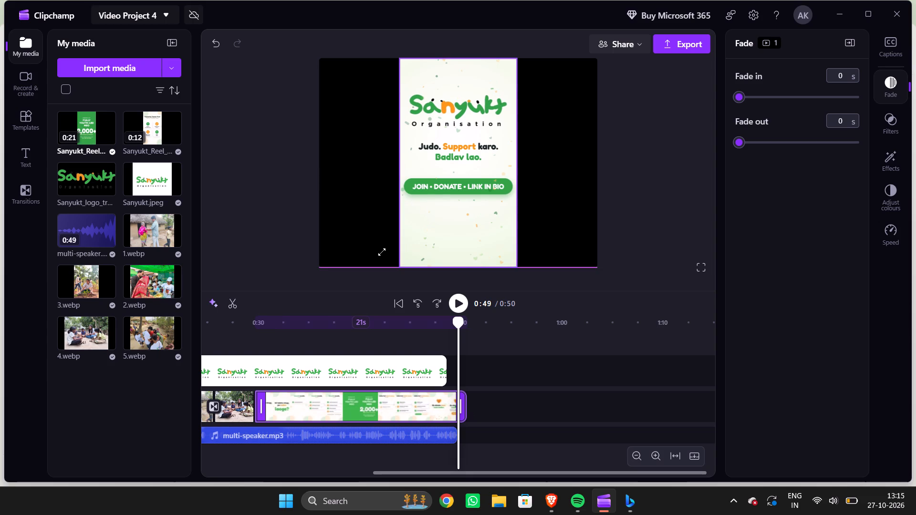
Open the video export settings and close them without exporting.
{"action": "left_click", "coordinate": [673, 50]}
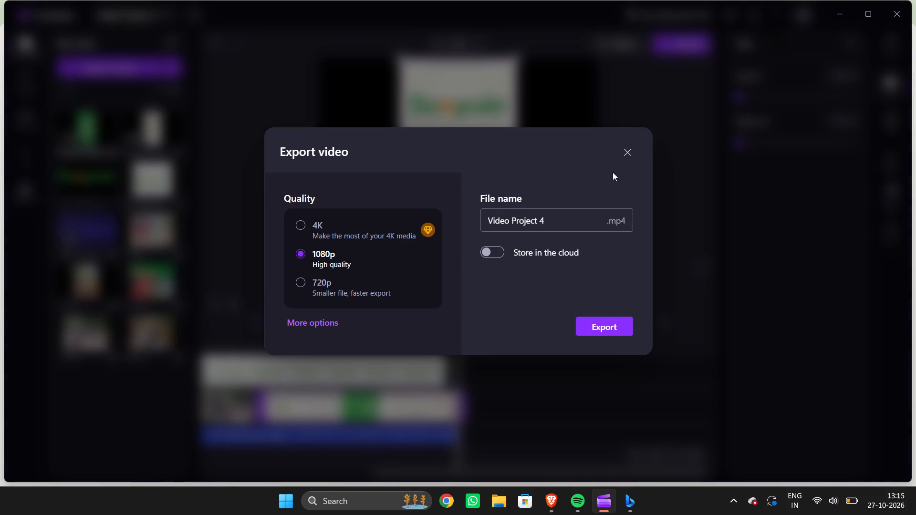
{"action": "left_click", "coordinate": [628, 152]}
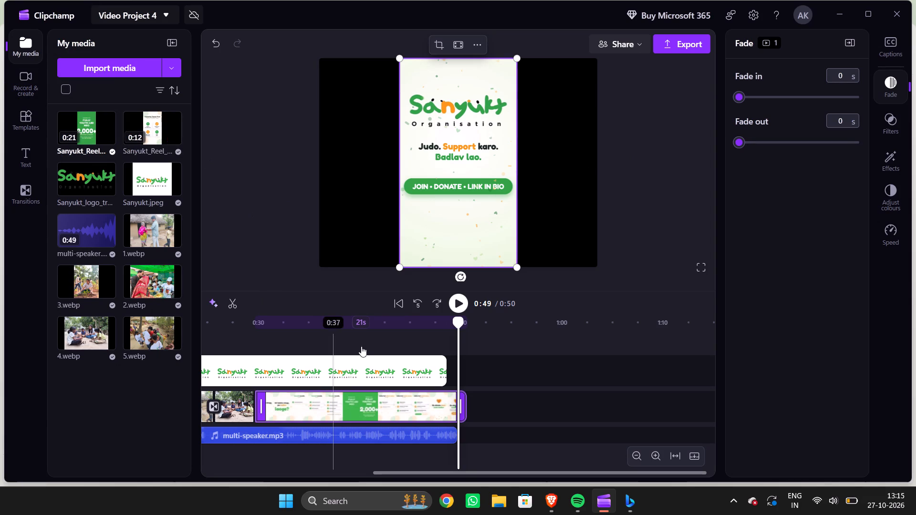
{"action": "scroll", "coordinate": [400, 389], "scroll_direction": "right", "scroll_amount": 4}
{"action": "scroll", "coordinate": [198, 274], "scroll_direction": "right", "scroll_amount": 16}
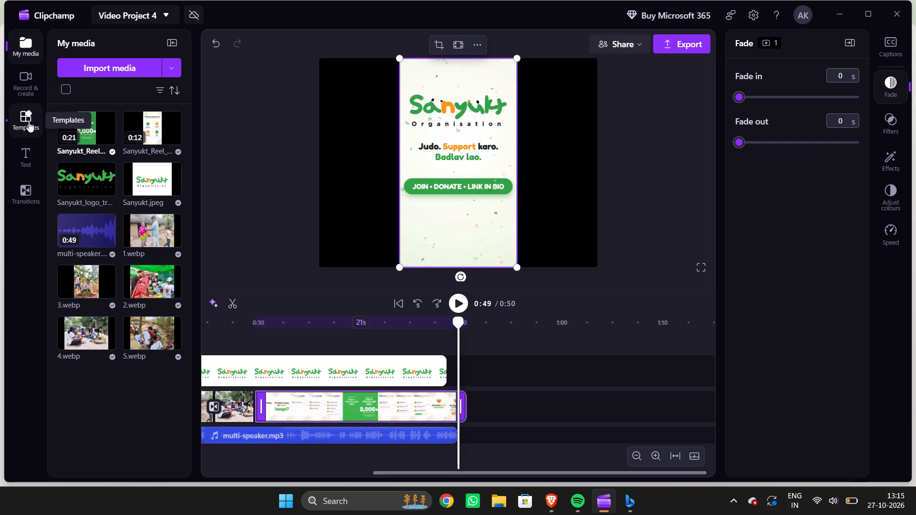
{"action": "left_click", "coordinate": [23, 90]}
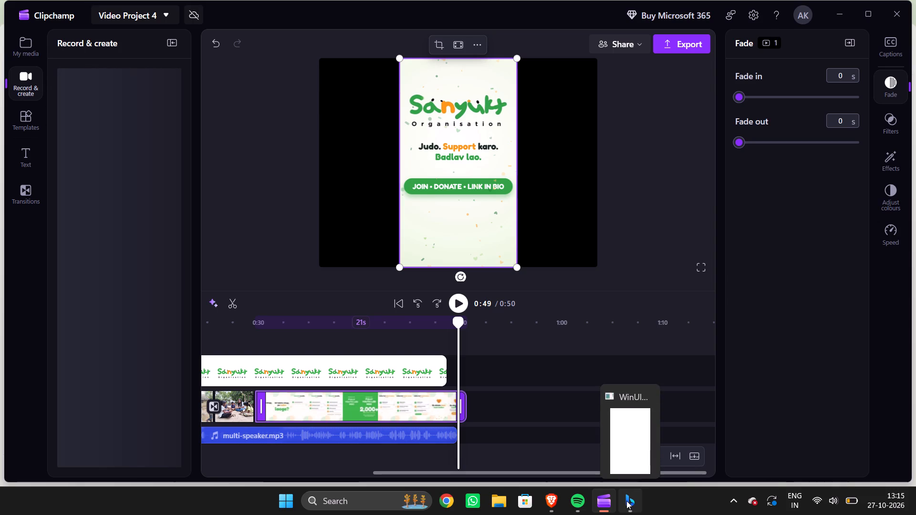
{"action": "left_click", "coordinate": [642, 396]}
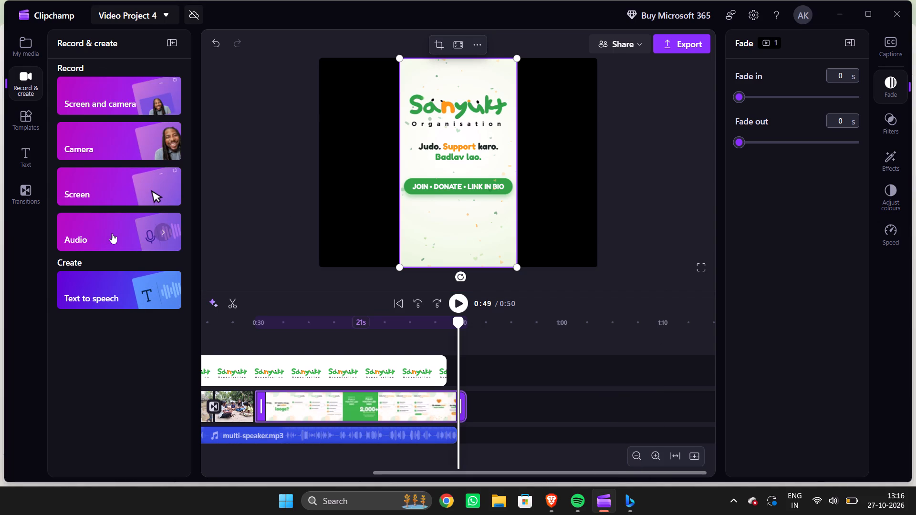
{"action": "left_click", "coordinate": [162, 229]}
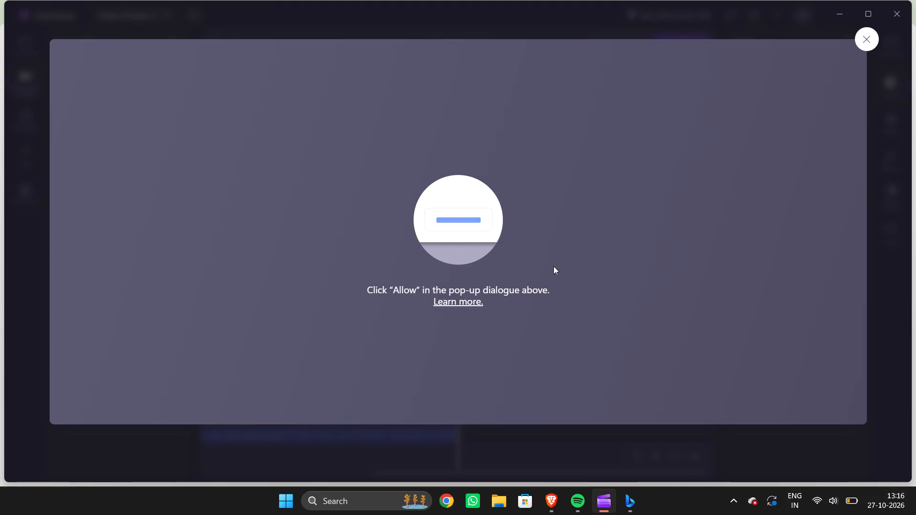
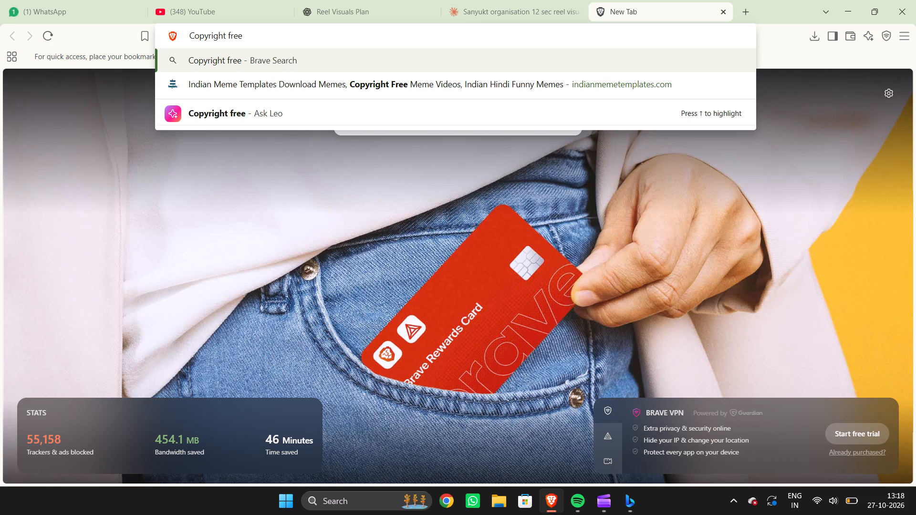
{"action": "key", "text": "space"}
{"action": "type", "text": "for reel"}
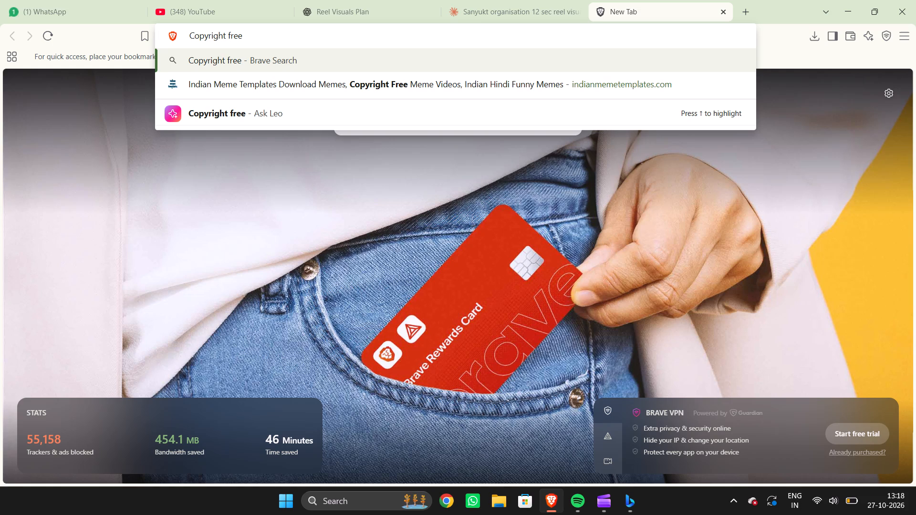
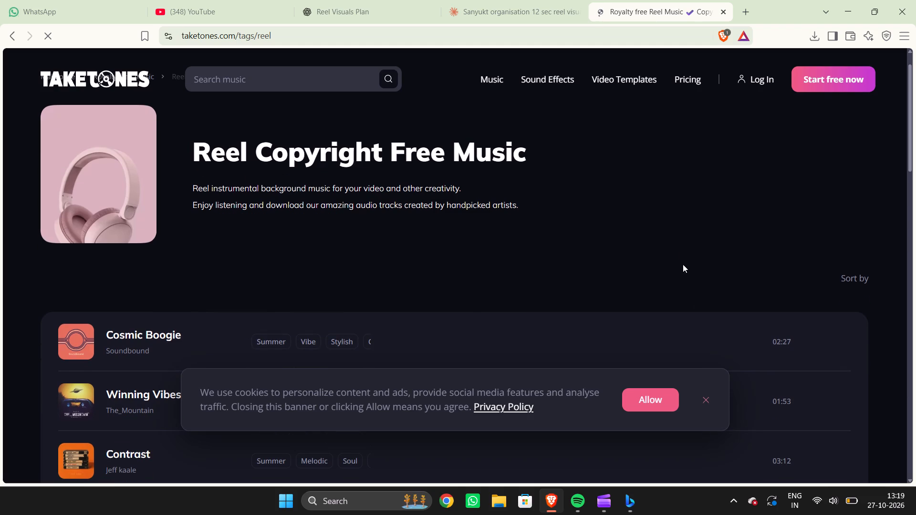
Preview the reel tracks Winning Vibes, Contrast, Cosmic Boogie, Warm Top and LA Summer on TakeTones.
{"action": "scroll", "coordinate": [718, 272], "scroll_direction": "down", "scroll_amount": 1}
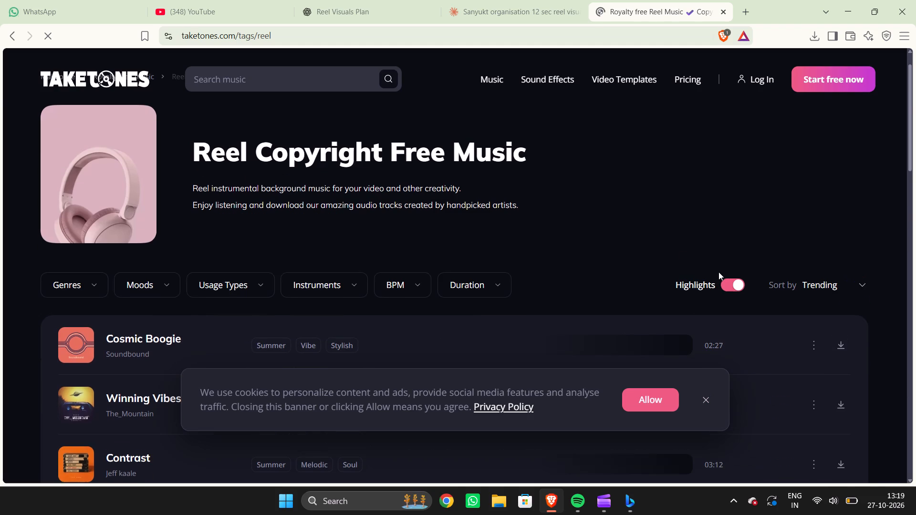
{"action": "scroll", "coordinate": [718, 272], "scroll_direction": "down", "scroll_amount": 1}
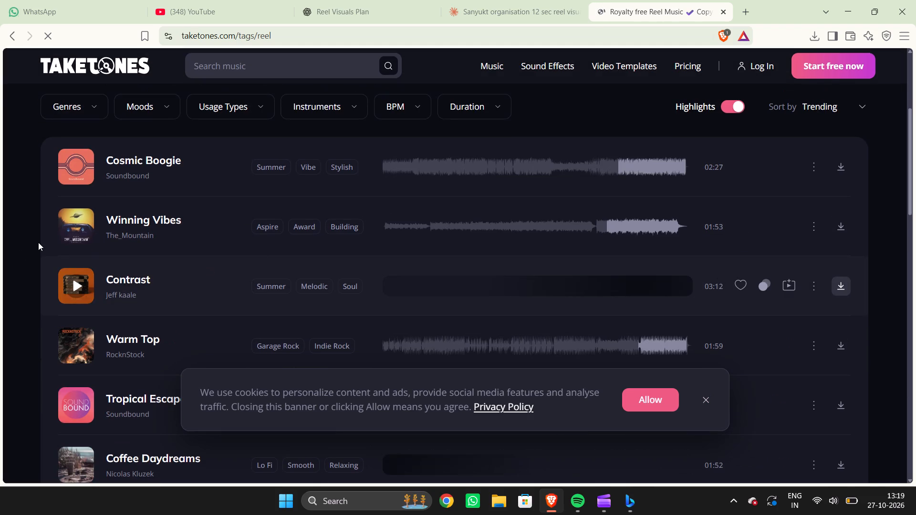
{"action": "left_click", "coordinate": [74, 231]}
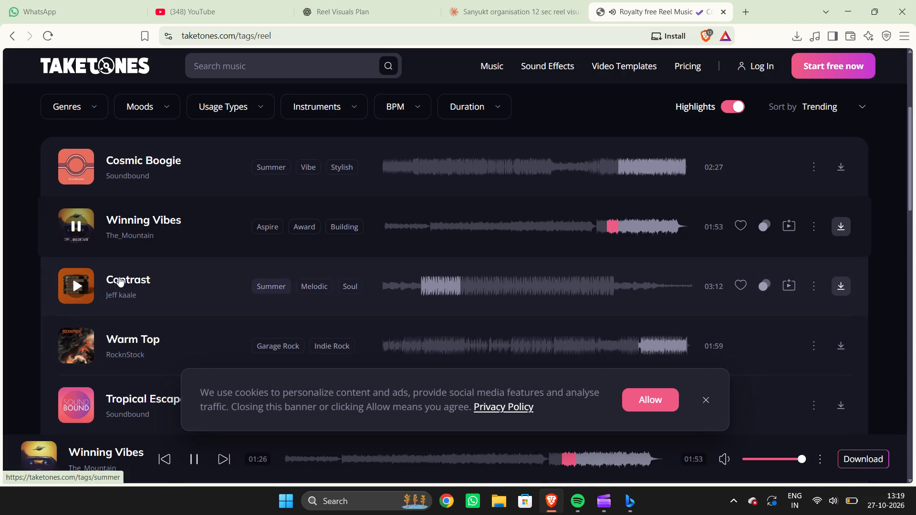
{"action": "left_click", "coordinate": [78, 285]}
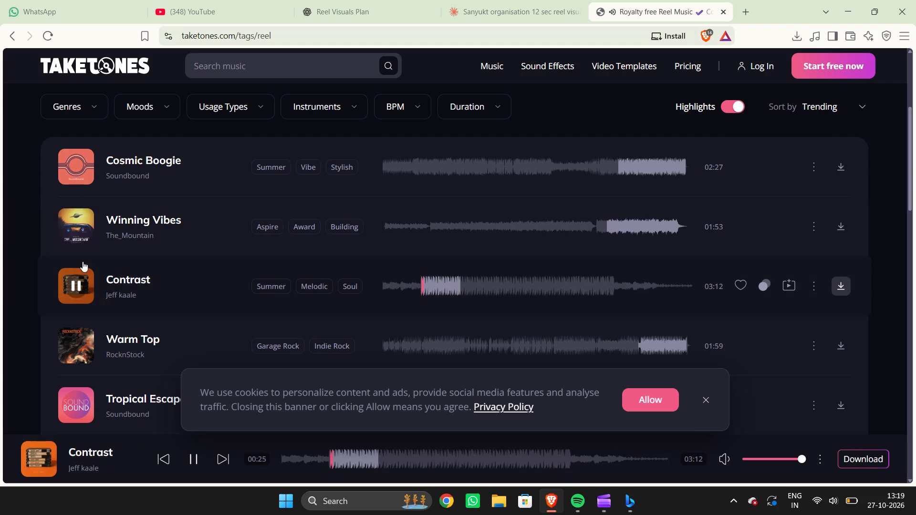
{"action": "left_click", "coordinate": [75, 165]}
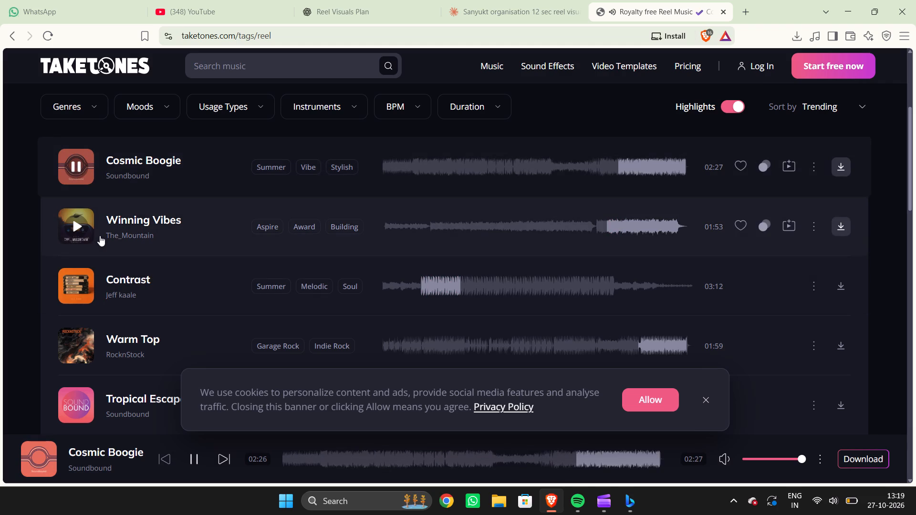
{"action": "scroll", "coordinate": [100, 236], "scroll_direction": "down", "scroll_amount": 1}
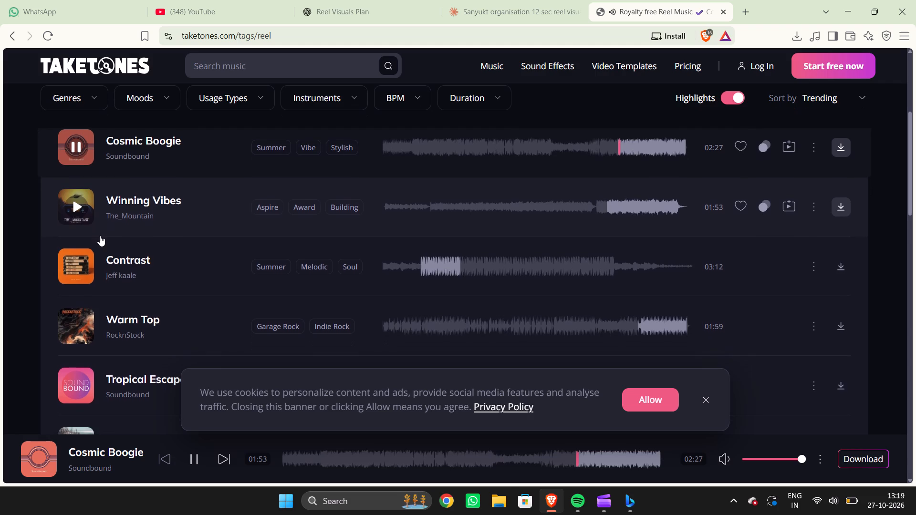
{"action": "scroll", "coordinate": [76, 242], "scroll_direction": "down", "scroll_amount": 2}
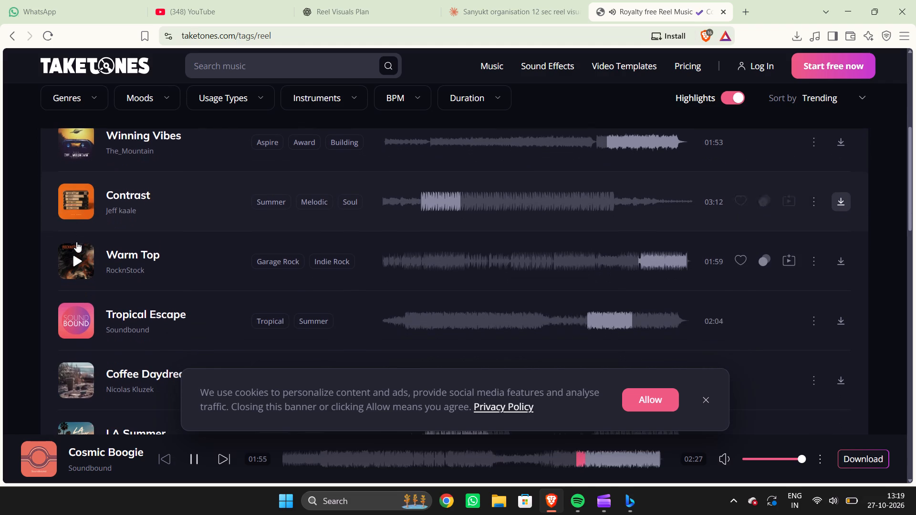
{"action": "left_click", "coordinate": [77, 263]}
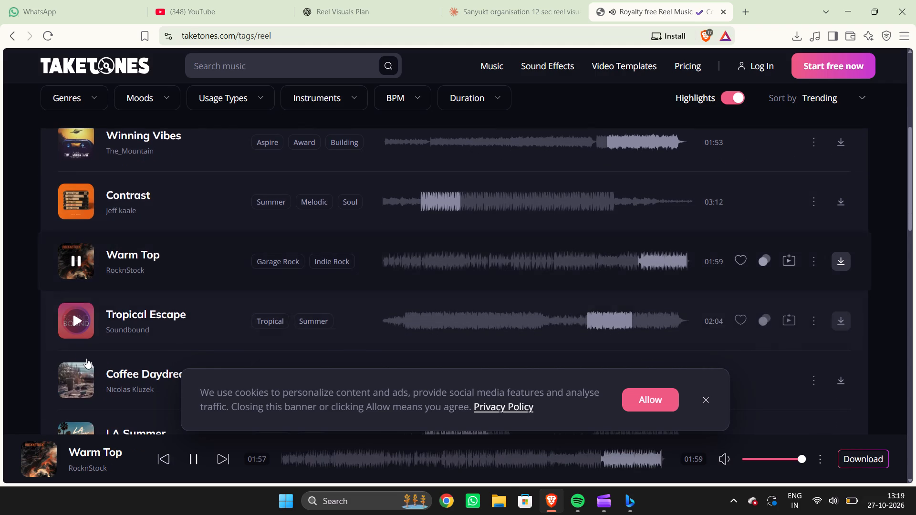
{"action": "scroll", "coordinate": [86, 358], "scroll_direction": "down", "scroll_amount": 4}
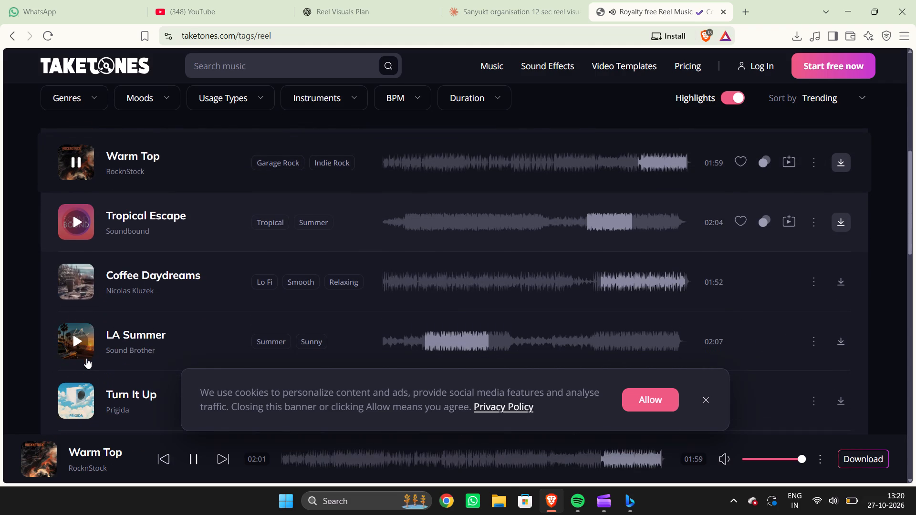
{"action": "left_click", "coordinate": [77, 338]}
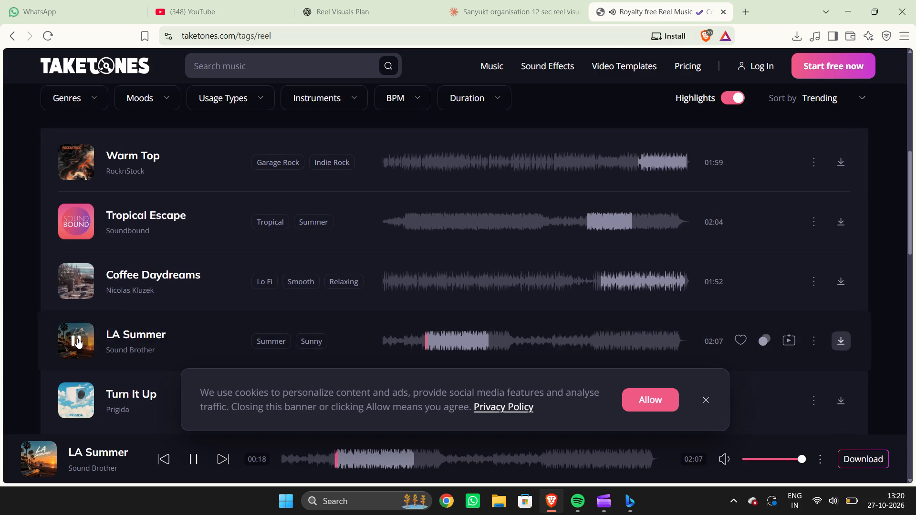
{"action": "scroll", "coordinate": [77, 338], "scroll_direction": "down", "scroll_amount": 1}
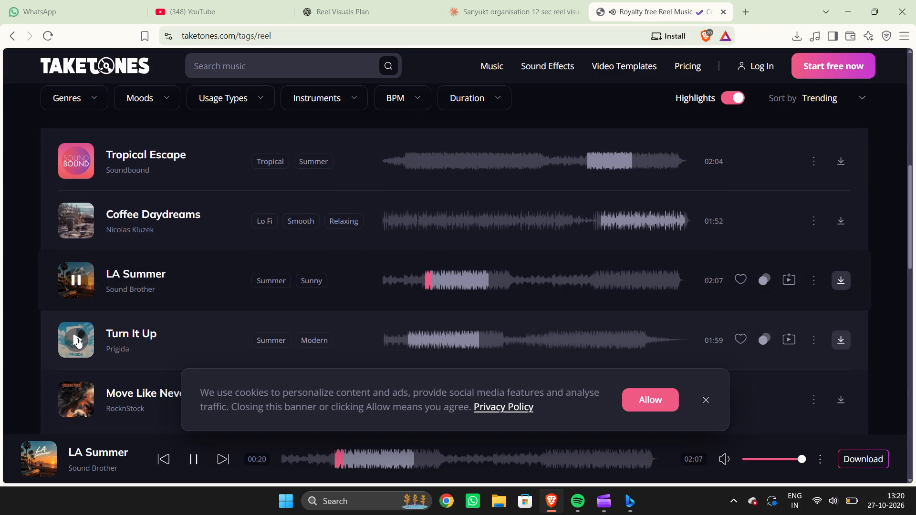
{"action": "scroll", "coordinate": [77, 338], "scroll_direction": "down", "scroll_amount": 2}
Replay the Winning Vibes track by The_Mountain and start downloading it.
{"action": "scroll", "coordinate": [77, 338], "scroll_direction": "up", "scroll_amount": 4}
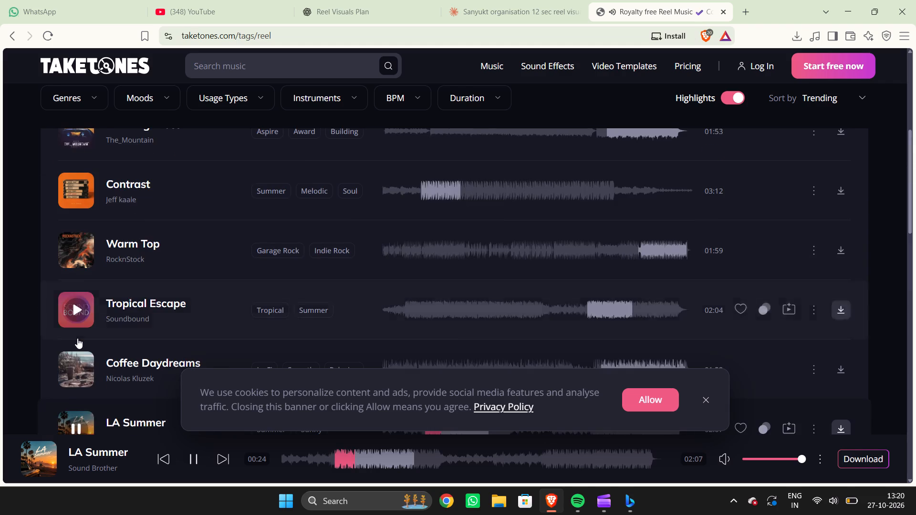
{"action": "scroll", "coordinate": [77, 338], "scroll_direction": "up", "scroll_amount": 2}
{"action": "left_click", "coordinate": [78, 263]}
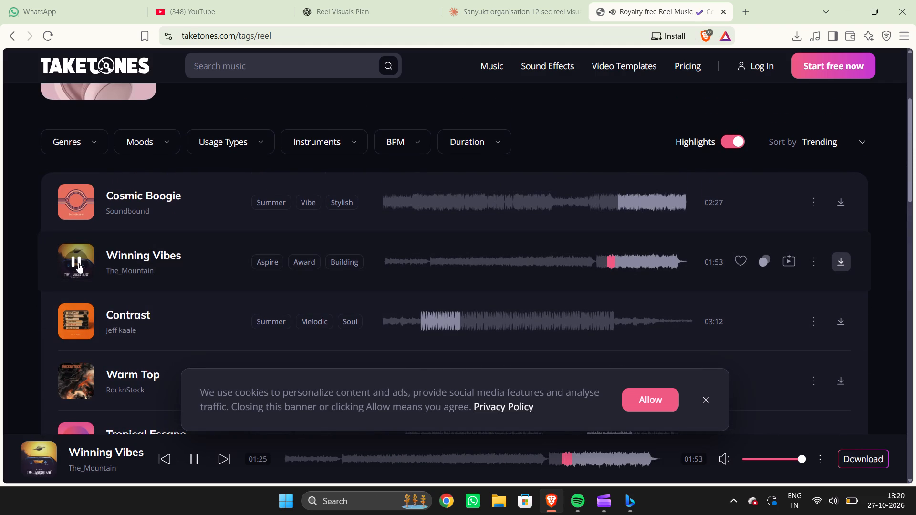
{"action": "left_click", "coordinate": [838, 265]}
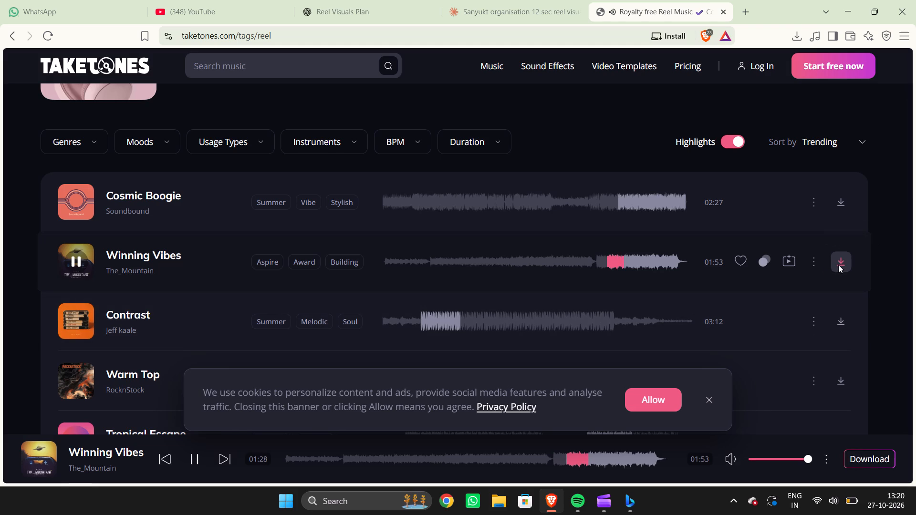
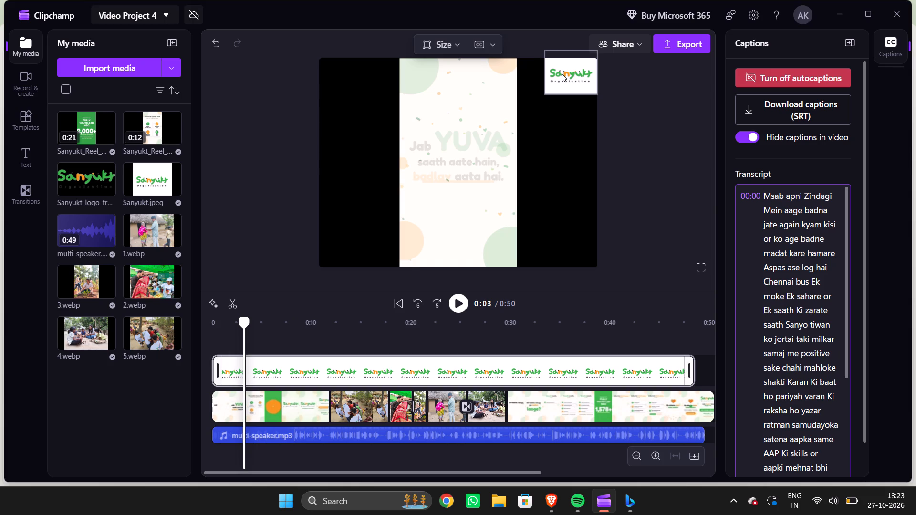
Split the Sanyukt.jpeg logo overlay at 0:11, where the intro reel ends and the first photo begins.
{"action": "left_click_drag", "start_coordinate": [241, 322], "coordinate": [298, 323]}
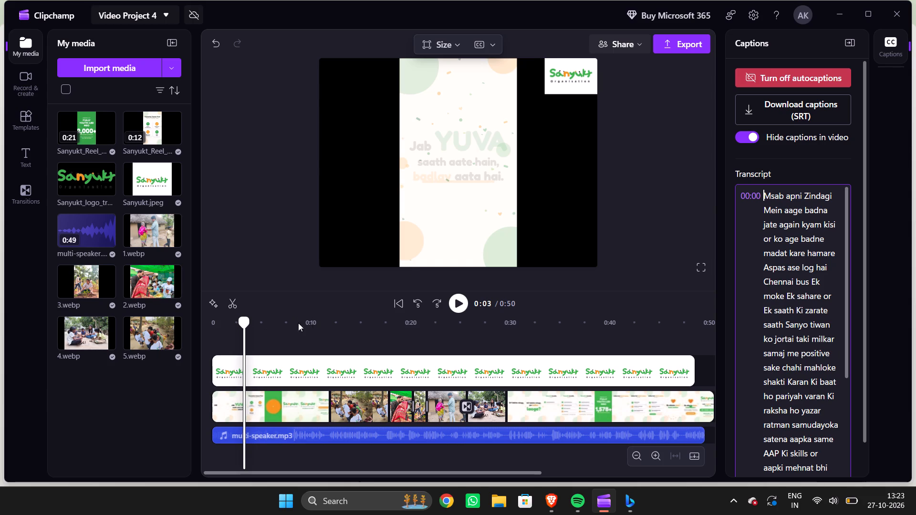
{"action": "left_click_drag", "start_coordinate": [298, 323], "coordinate": [323, 336]}
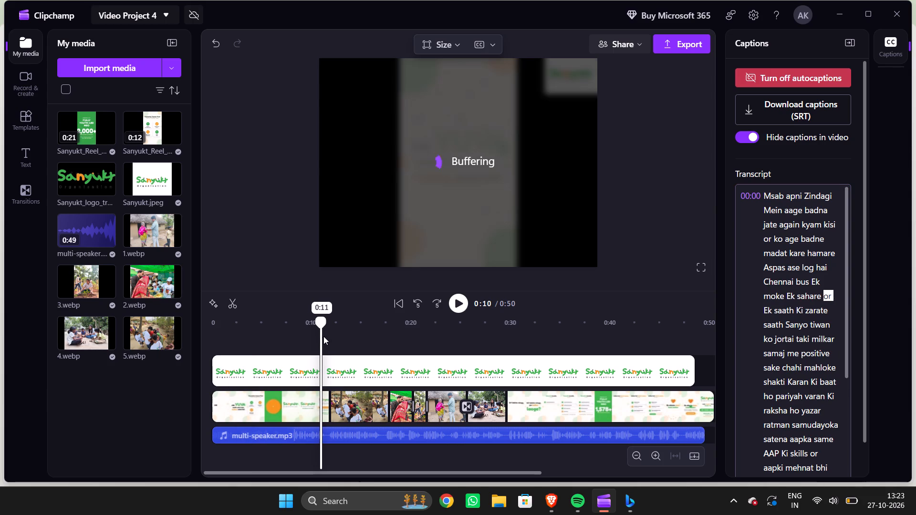
{"action": "left_click_drag", "start_coordinate": [323, 336], "coordinate": [328, 337]}
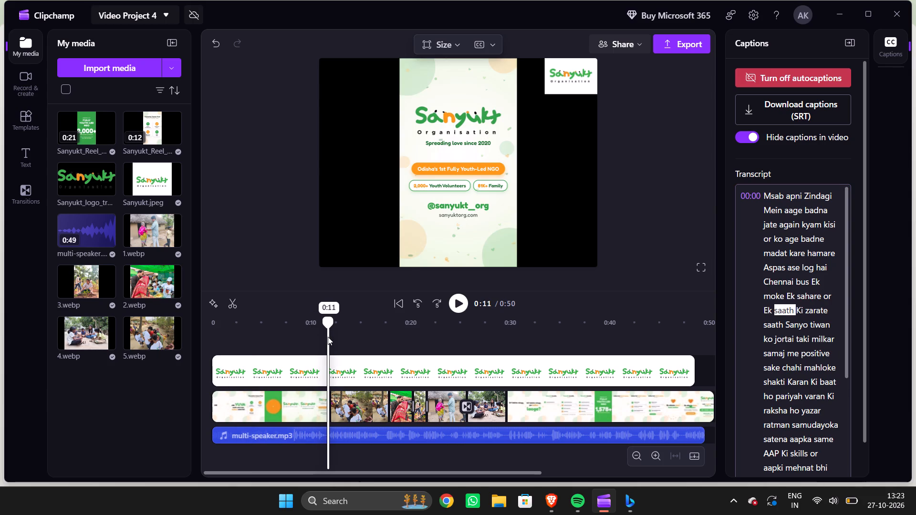
{"action": "left_click_drag", "start_coordinate": [328, 337], "coordinate": [328, 337]}
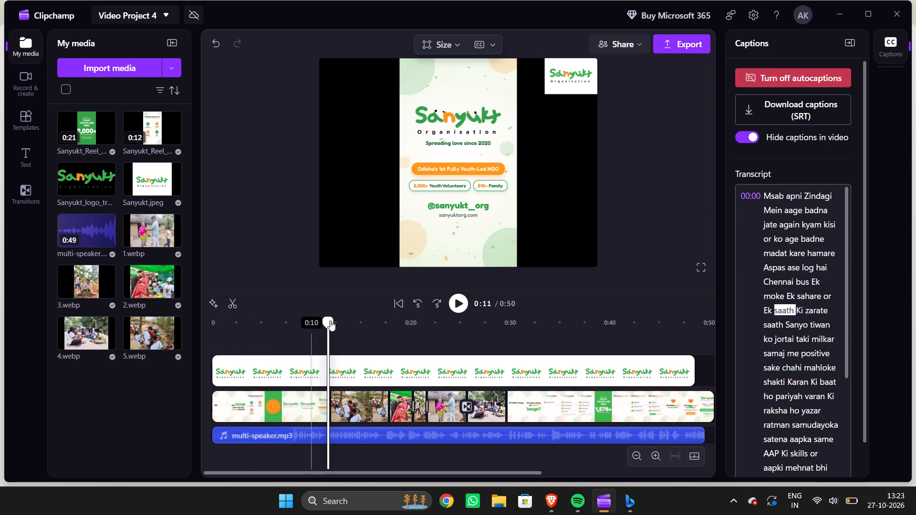
{"action": "left_click", "coordinate": [457, 303]}
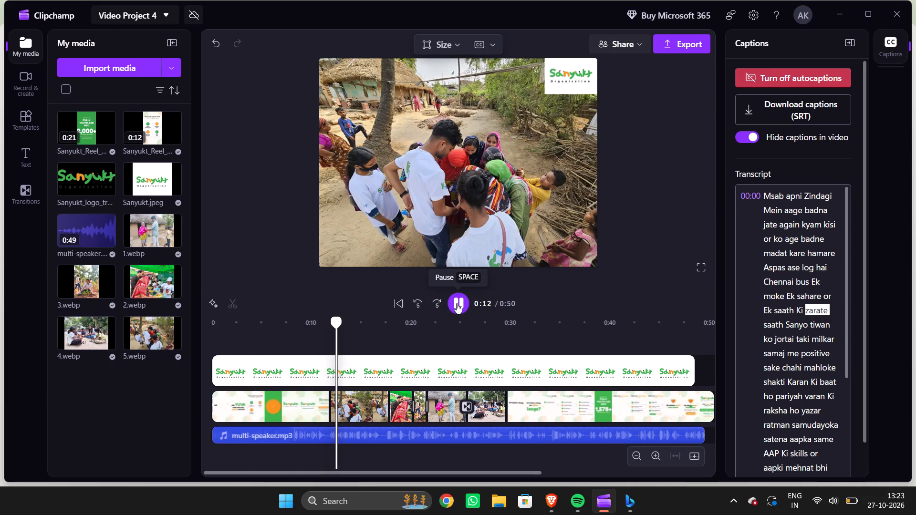
{"action": "left_click", "coordinate": [425, 306]}
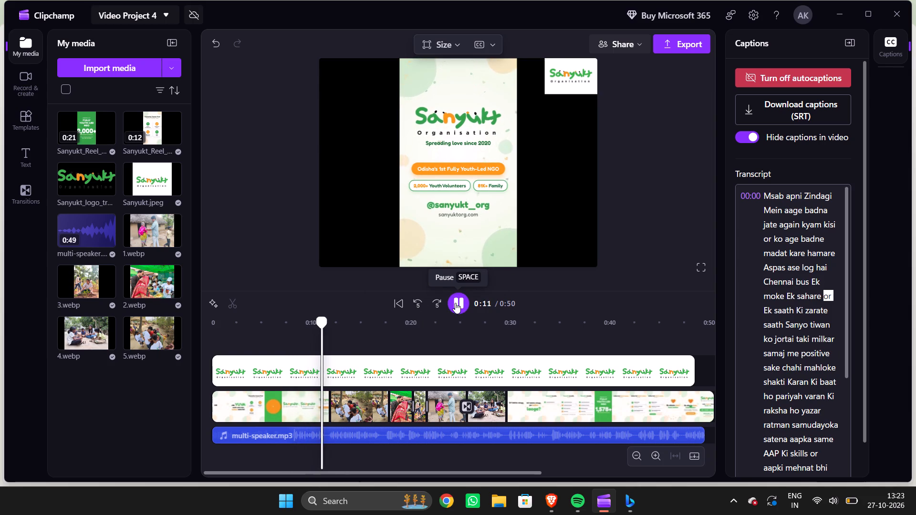
{"action": "left_click", "coordinate": [455, 303]}
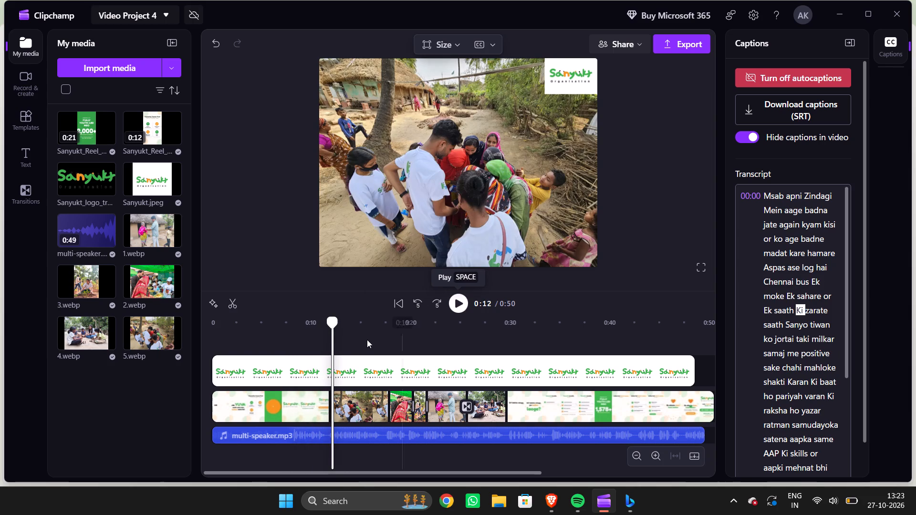
{"action": "left_click_drag", "start_coordinate": [330, 322], "coordinate": [328, 323]}
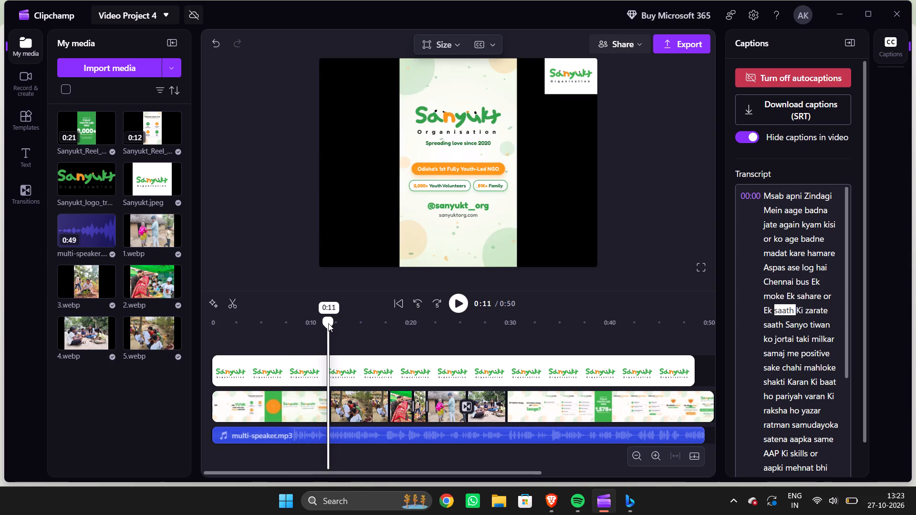
{"action": "left_click_drag", "start_coordinate": [328, 323], "coordinate": [331, 324]}
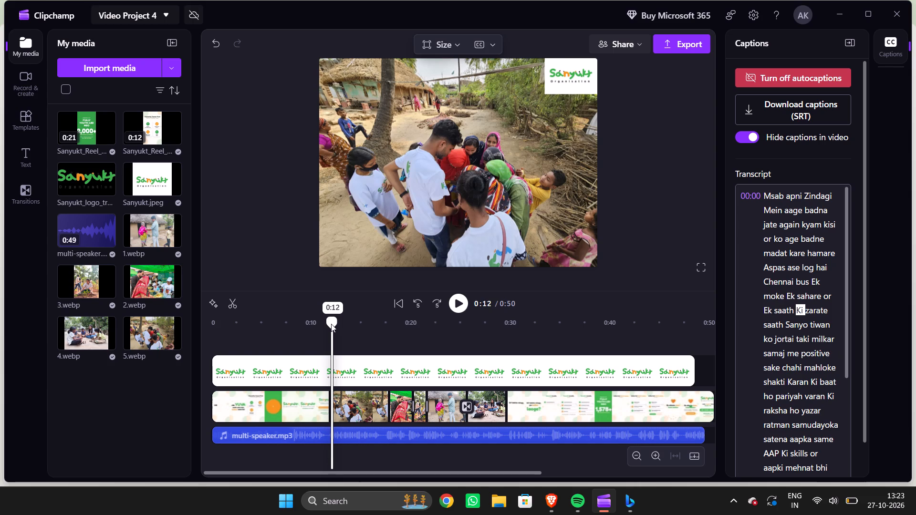
{"action": "left_click_drag", "start_coordinate": [331, 324], "coordinate": [327, 327]}
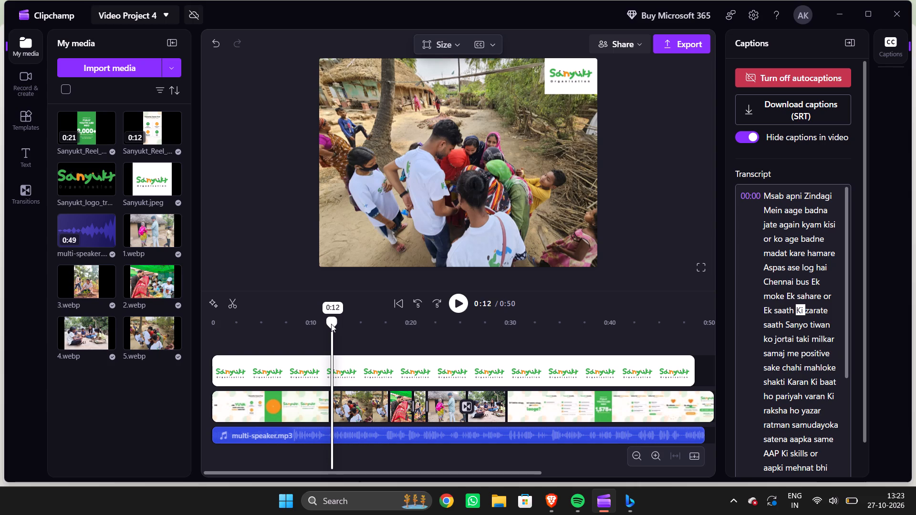
{"action": "left_click", "coordinate": [327, 325]}
{"action": "left_click", "coordinate": [312, 368]}
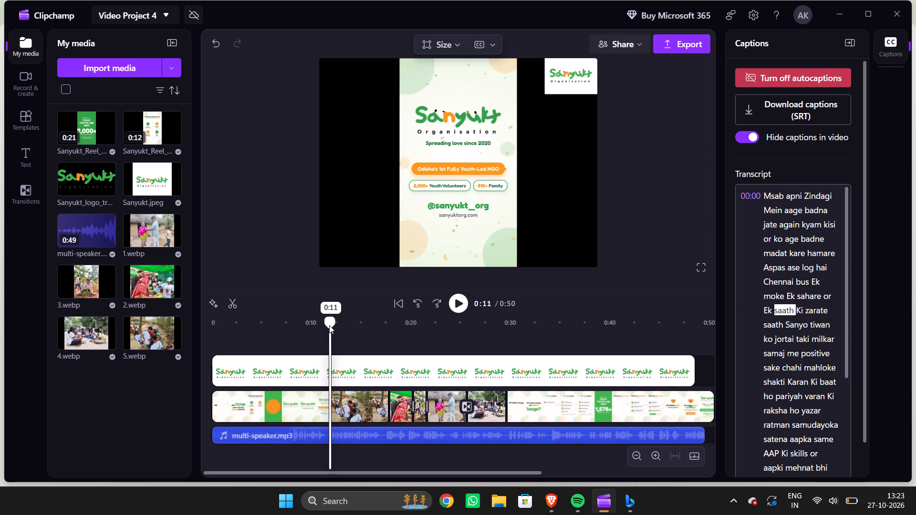
{"action": "left_click", "coordinate": [229, 301]}
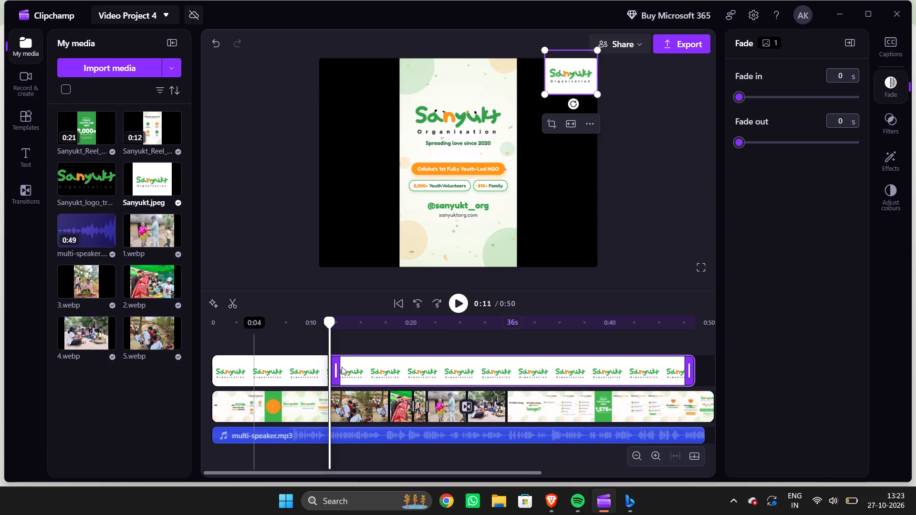
Delete the first part of the split Sanyukt.jpeg overlay, the one above the intro reel.
{"action": "left_click_drag", "start_coordinate": [342, 367], "coordinate": [268, 370]}
{"action": "left_click", "coordinate": [291, 370]}
{"action": "left_click", "coordinate": [552, 503]}
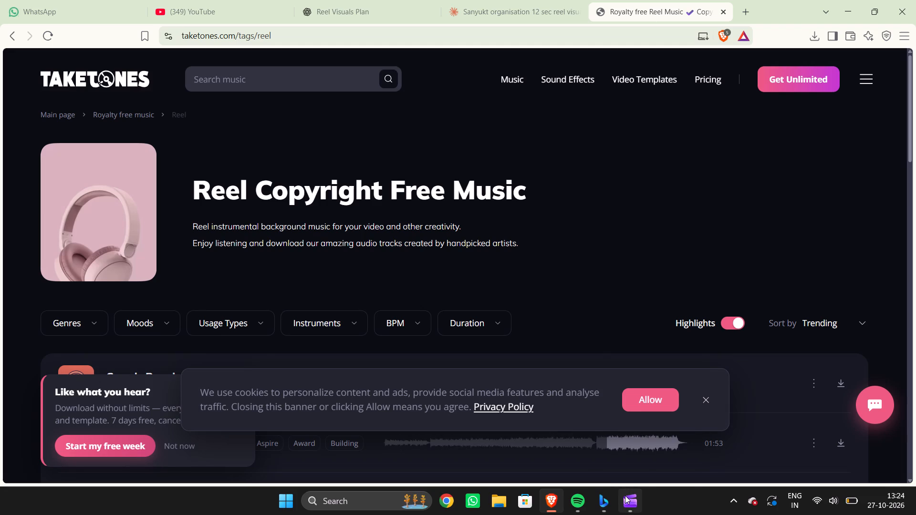
{"action": "left_click", "coordinate": [628, 514]}
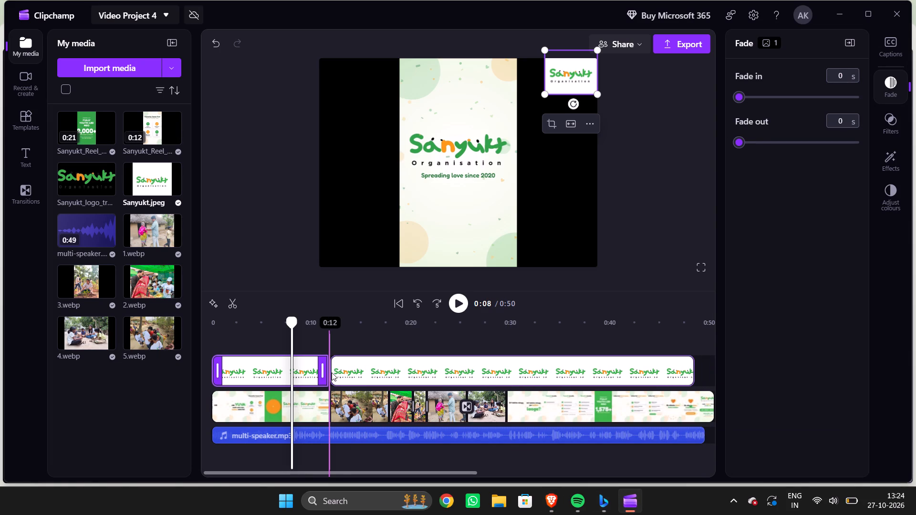
{"action": "left_click", "coordinate": [327, 373]}
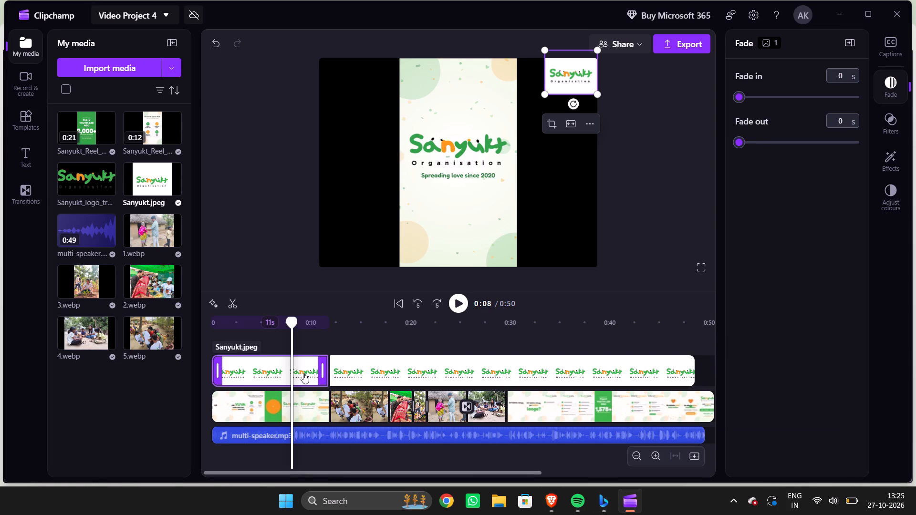
{"action": "key", "text": "Delete"}
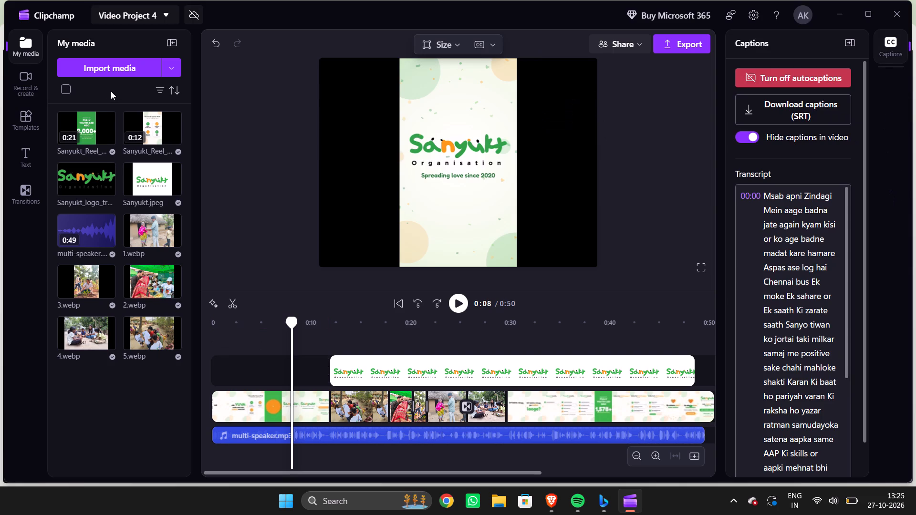
Place Sanyukt_logo_transparent.png at the start of the overlay track and extend it to 12 seconds, to the end of the intro reel.
{"action": "left_click_drag", "start_coordinate": [80, 168], "coordinate": [257, 382]}
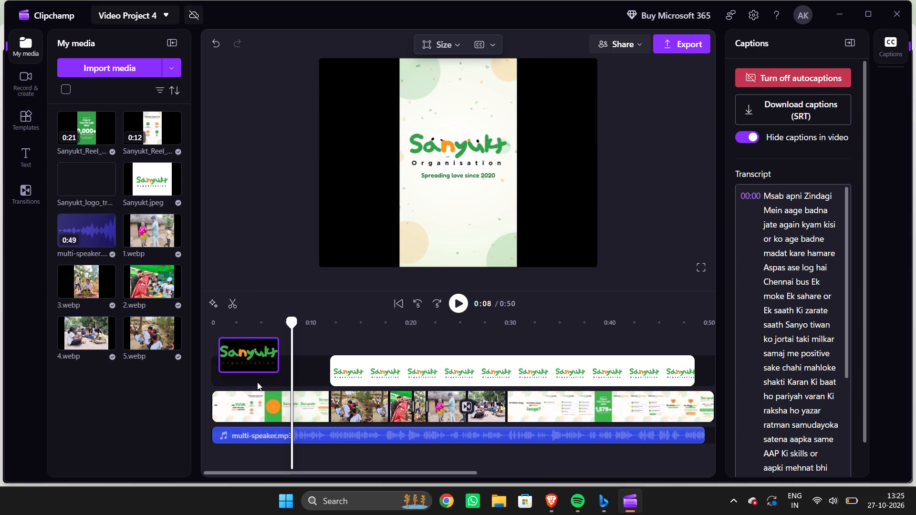
{"action": "left_click_drag", "start_coordinate": [257, 382], "coordinate": [226, 361]}
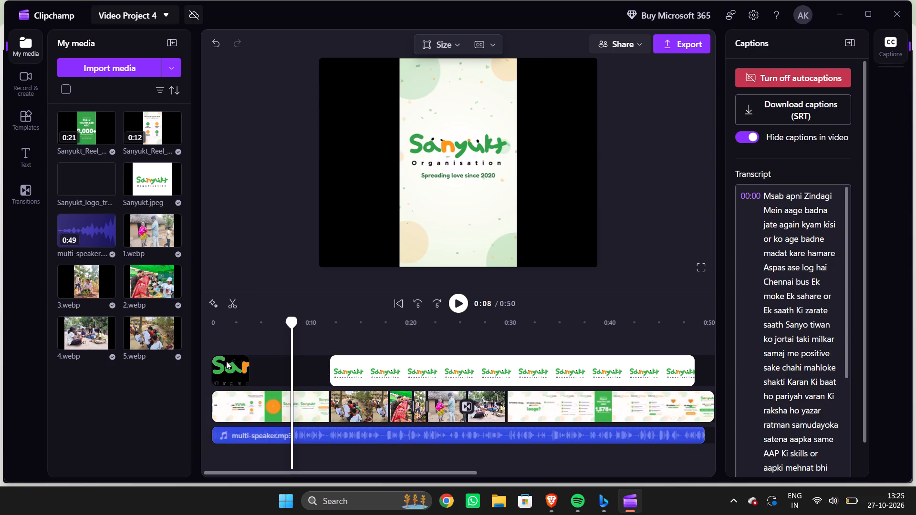
{"action": "left_click_drag", "start_coordinate": [246, 366], "coordinate": [315, 368]}
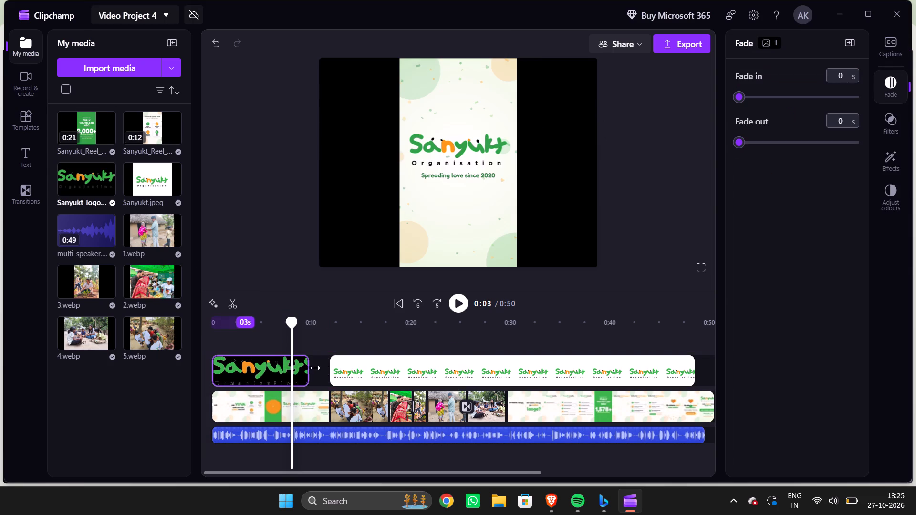
{"action": "left_click_drag", "start_coordinate": [315, 368], "coordinate": [330, 368]}
{"action": "left_click", "coordinate": [330, 368]}
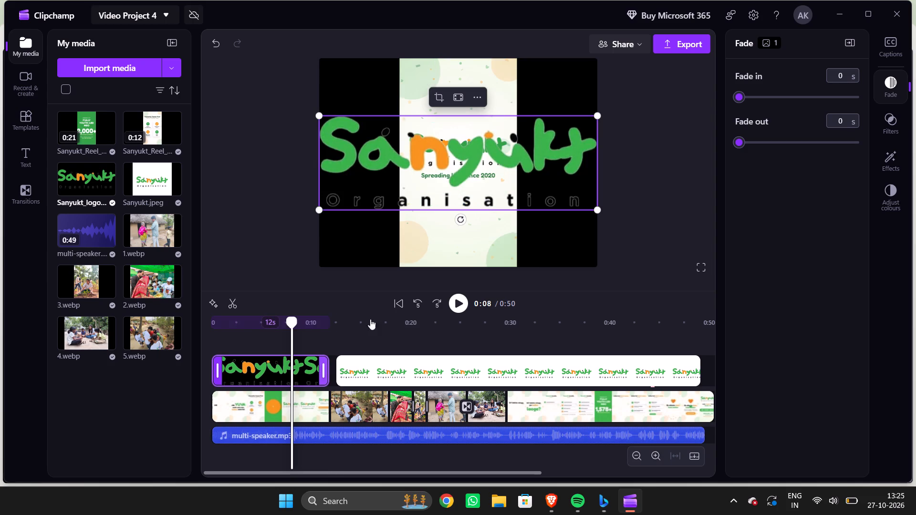
Shrink the transparent logo to about a fifth of the frame width and position it near the video frame's top-right corner.
{"action": "left_click_drag", "start_coordinate": [597, 208], "coordinate": [512, 174]}
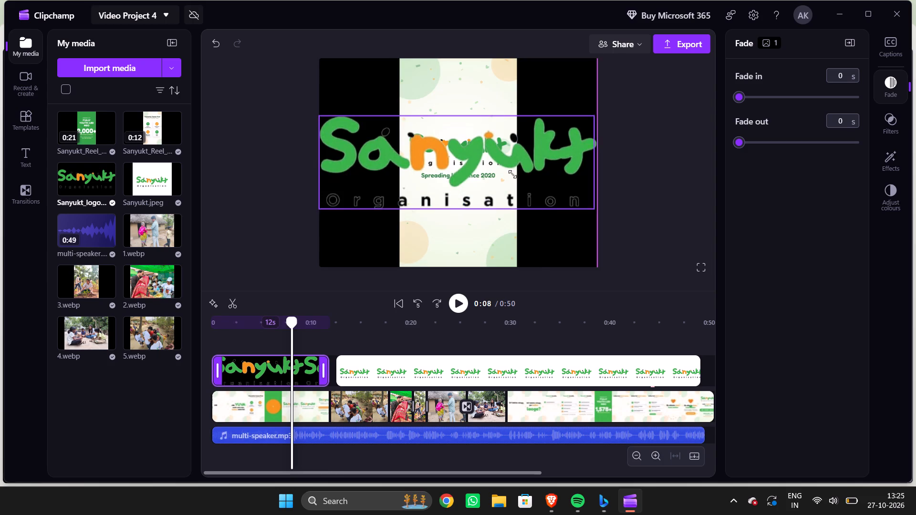
{"action": "left_click_drag", "start_coordinate": [512, 174], "coordinate": [379, 130]}
{"action": "left_click_drag", "start_coordinate": [348, 121], "coordinate": [518, 88]}
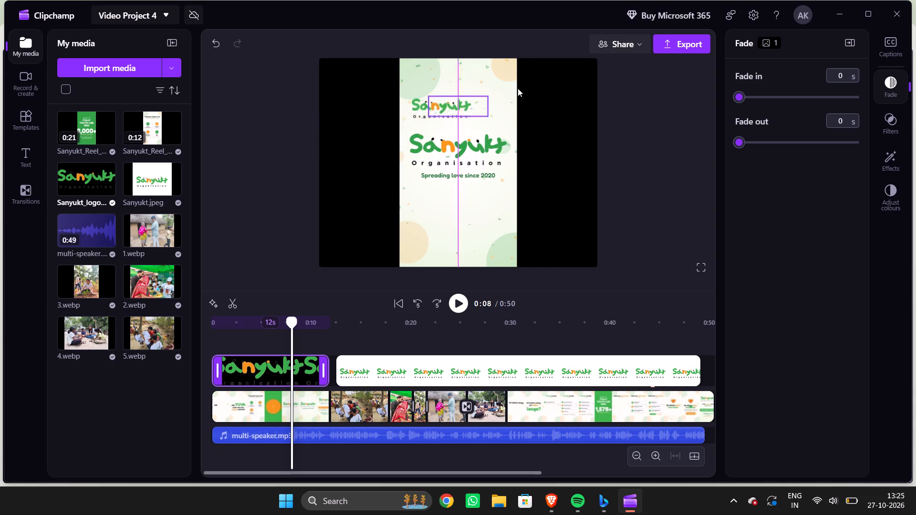
{"action": "left_click_drag", "start_coordinate": [518, 88], "coordinate": [553, 78]}
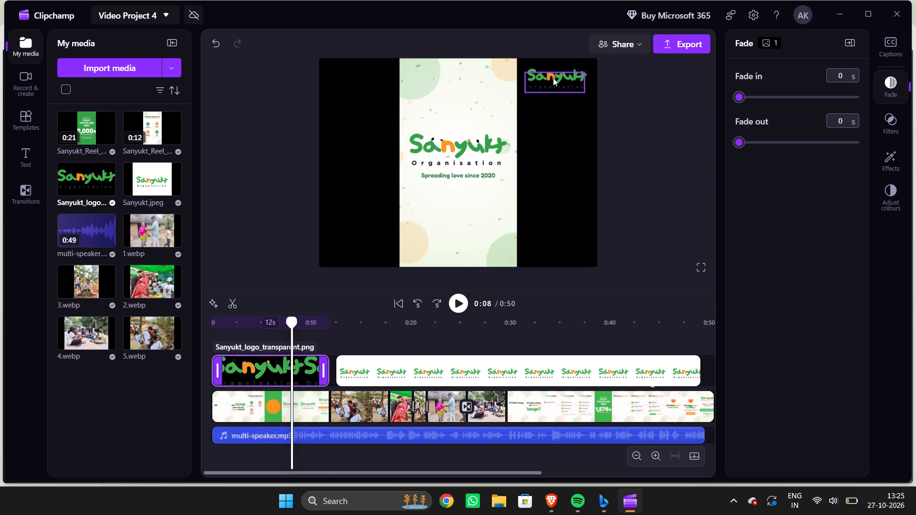
{"action": "left_click_drag", "start_coordinate": [553, 78], "coordinate": [554, 76]}
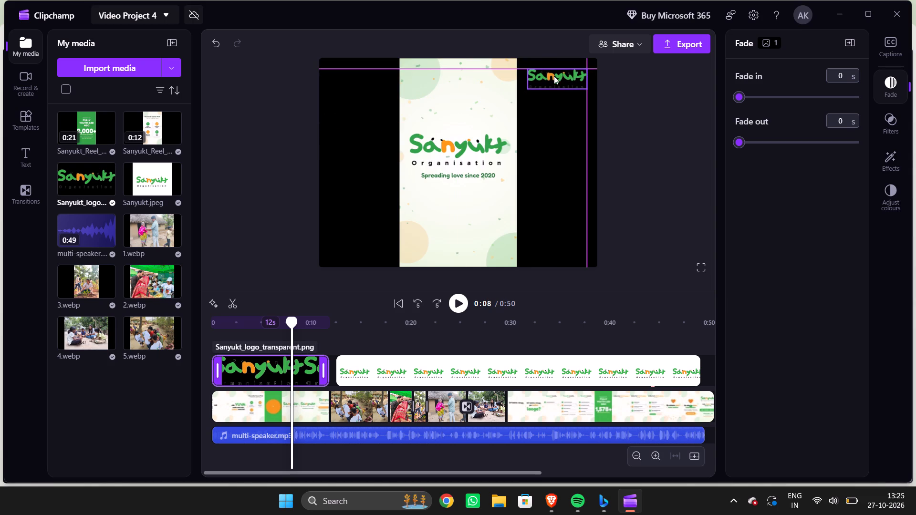
{"action": "left_click_drag", "start_coordinate": [554, 76], "coordinate": [553, 76]}
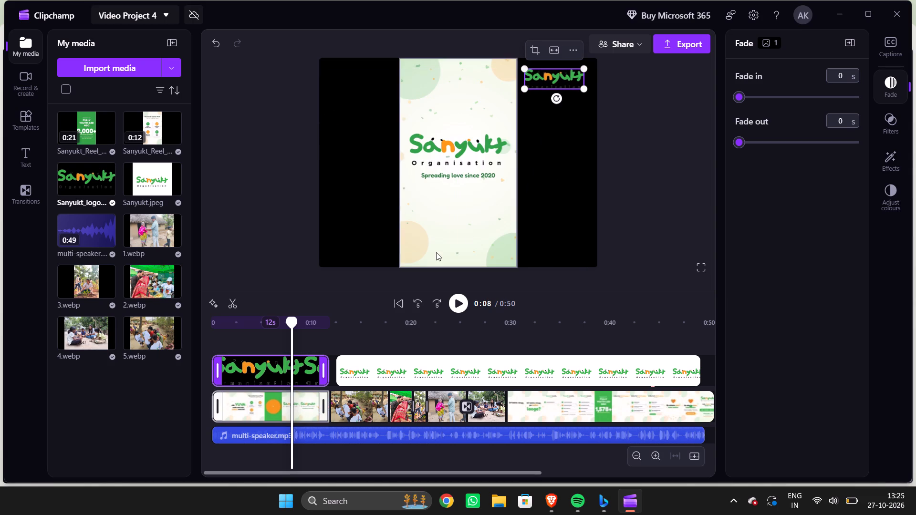
Play the change from intro to first photo, and shift the Sanyukt.jpeg overlay earlier so it directly follows the transparent logo clip.
{"action": "left_click", "coordinate": [458, 303]}
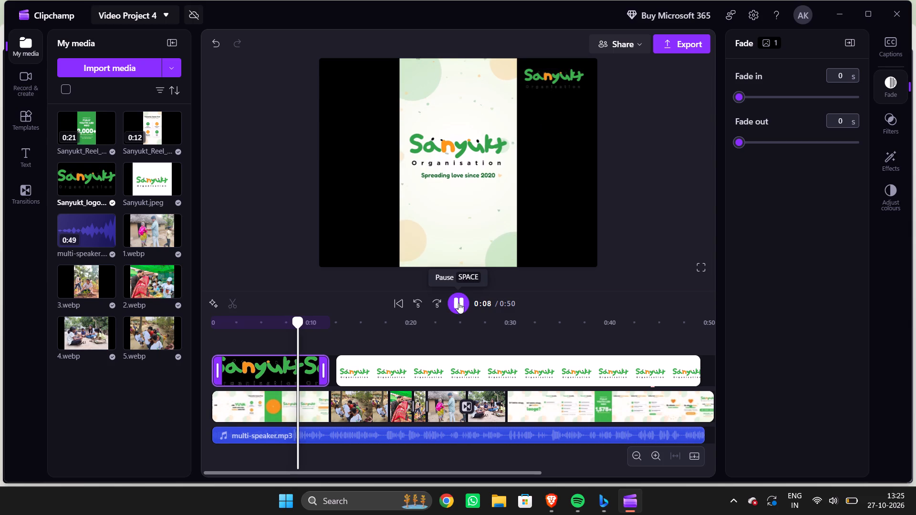
{"action": "left_click", "coordinate": [453, 299]}
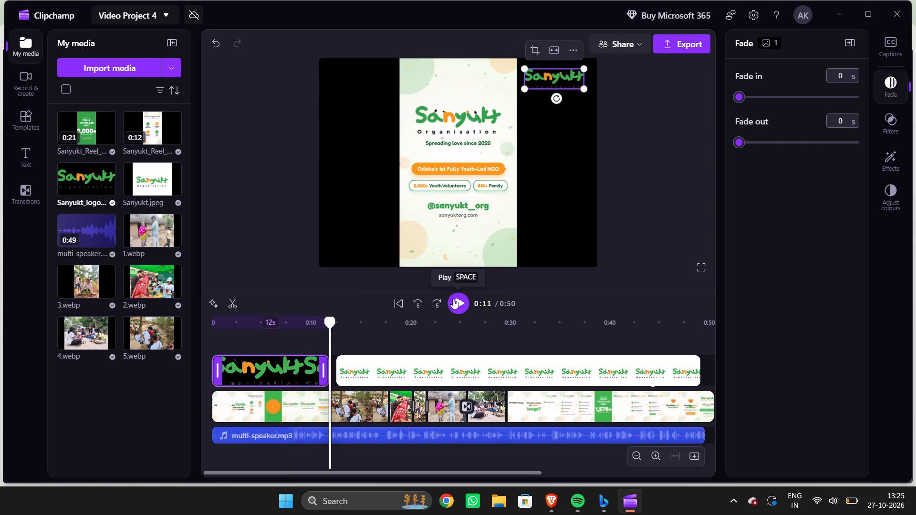
{"action": "left_click", "coordinate": [456, 302]}
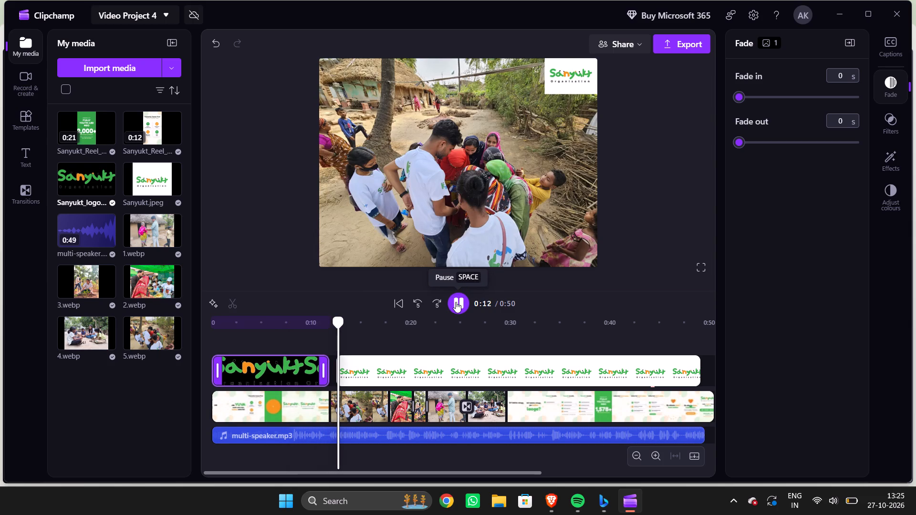
{"action": "left_click_drag", "start_coordinate": [401, 362], "coordinate": [396, 362]}
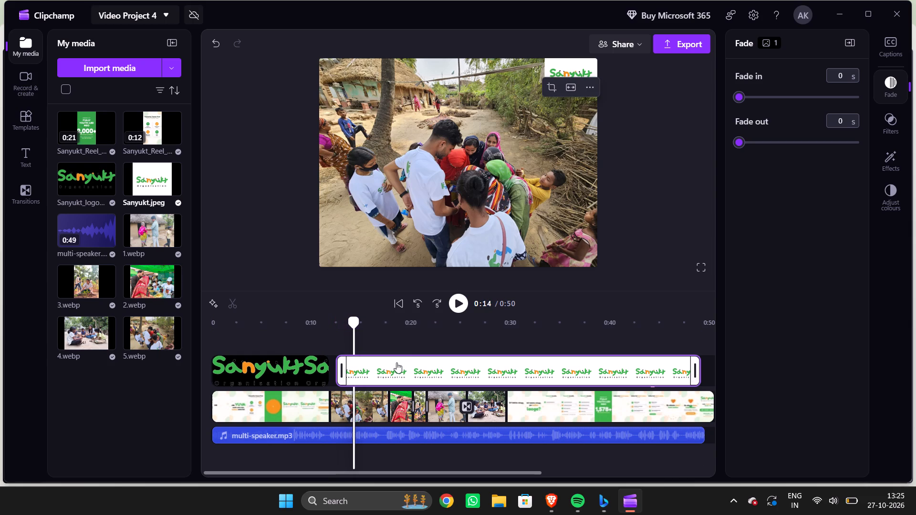
{"action": "left_click_drag", "start_coordinate": [396, 362], "coordinate": [387, 364]}
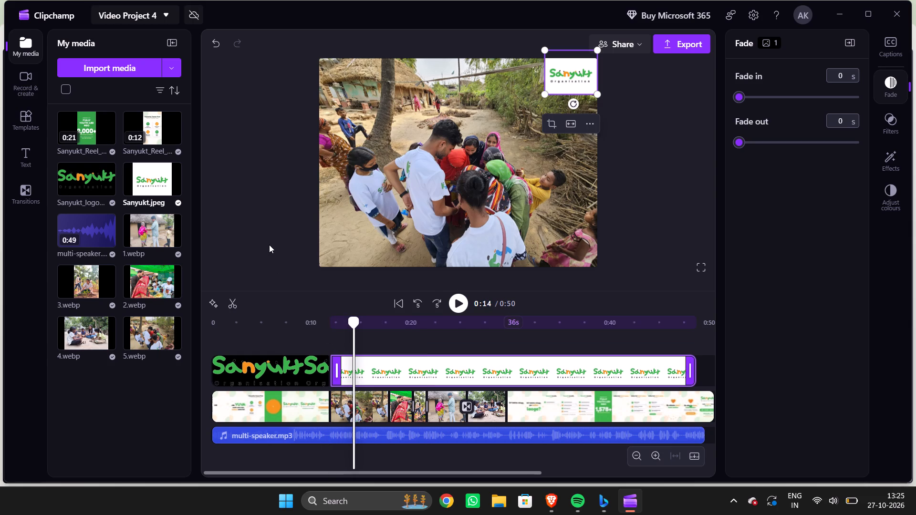
{"action": "left_click", "coordinate": [269, 245]}
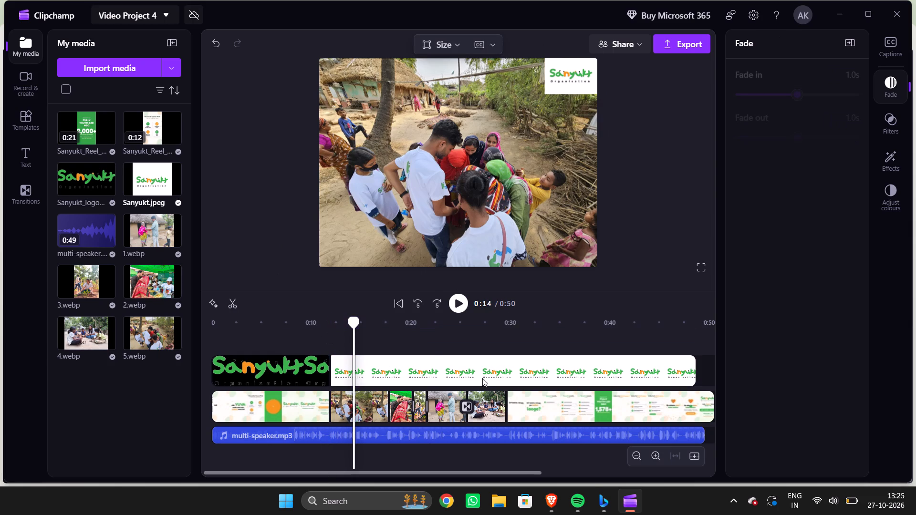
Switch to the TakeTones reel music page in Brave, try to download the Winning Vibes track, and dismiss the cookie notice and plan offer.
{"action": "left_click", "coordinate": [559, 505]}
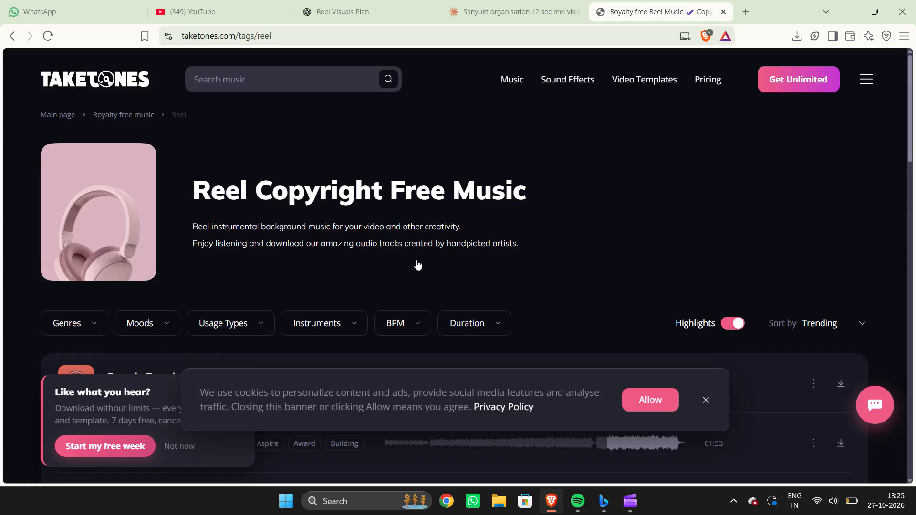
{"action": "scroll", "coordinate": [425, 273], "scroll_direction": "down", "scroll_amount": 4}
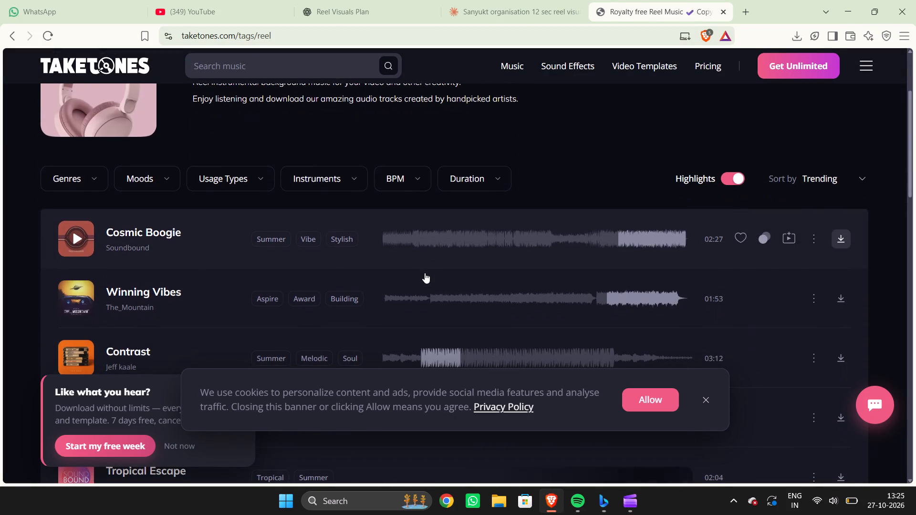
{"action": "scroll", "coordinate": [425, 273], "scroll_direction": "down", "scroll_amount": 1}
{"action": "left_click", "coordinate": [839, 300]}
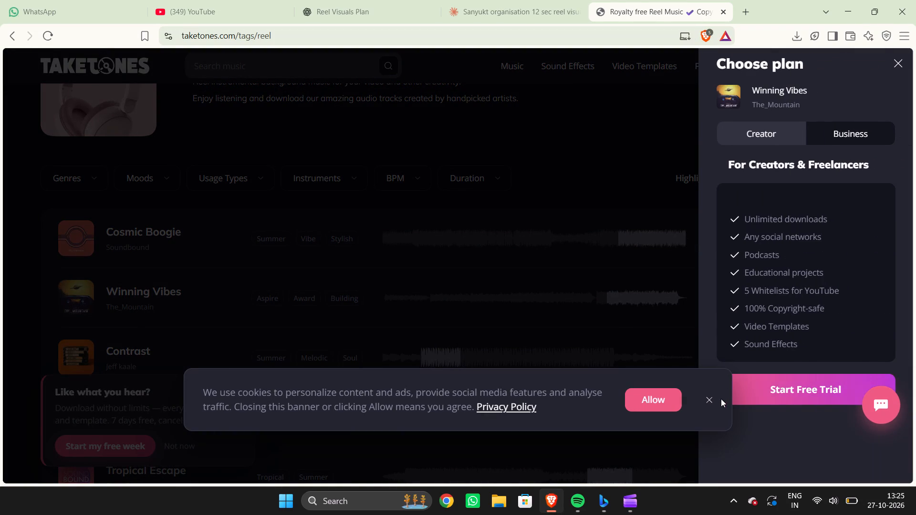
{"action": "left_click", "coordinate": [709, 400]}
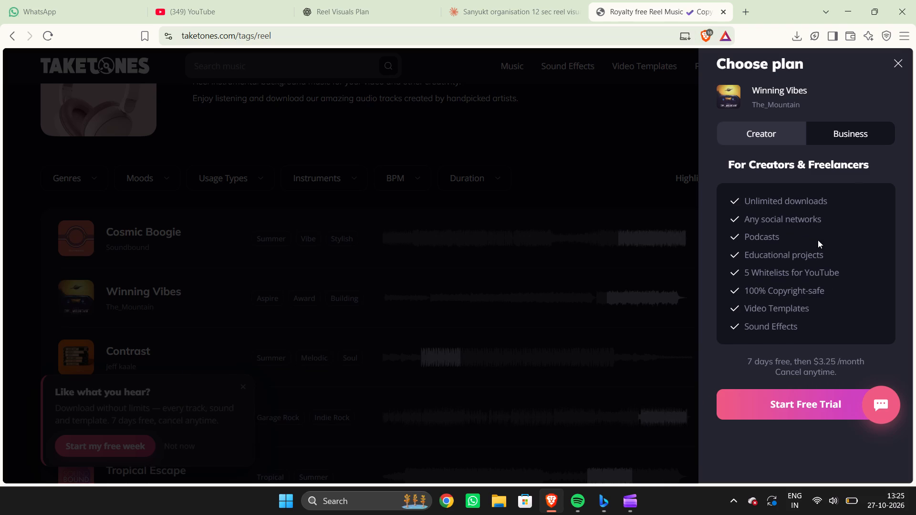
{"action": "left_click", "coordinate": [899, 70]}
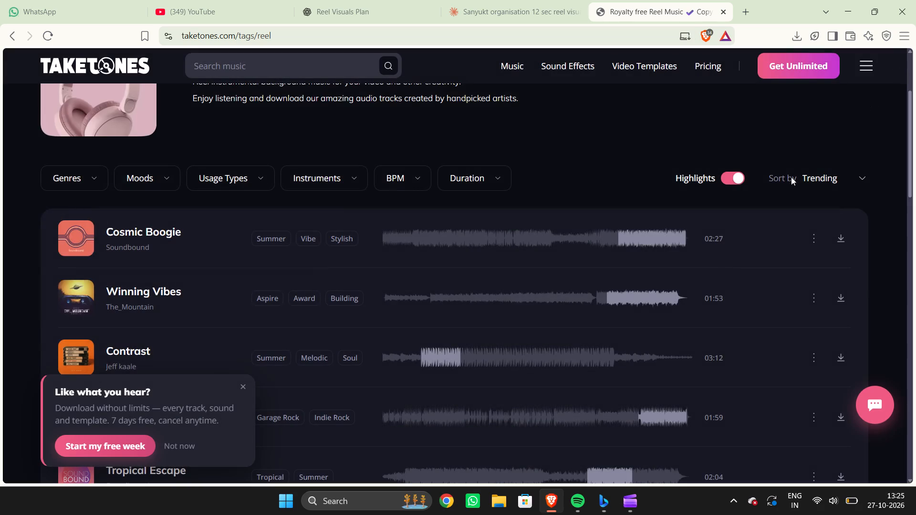
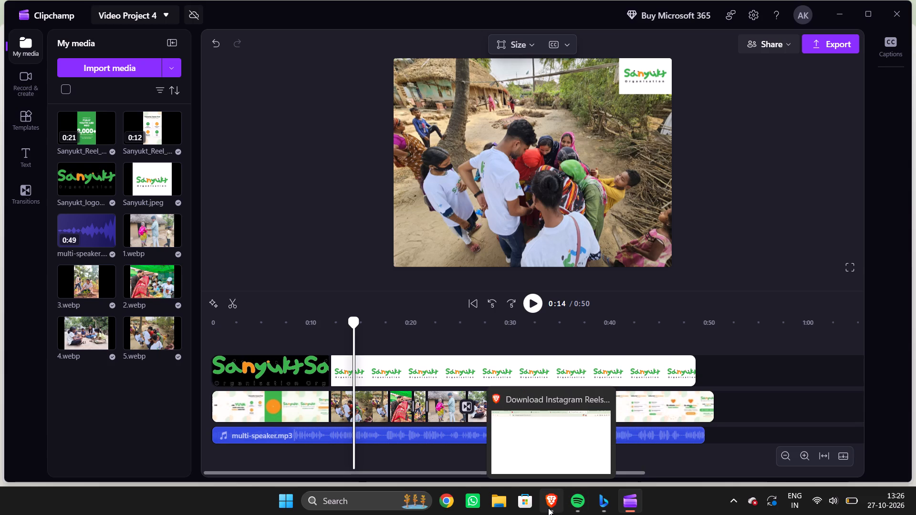
Switch to Pixabay's reels music results in Brave and preview both Reel Reels Music tracks, Reel Exciting Instagram Trend Vibe and Catchy Reels School.
{"action": "left_click", "coordinate": [547, 467]}
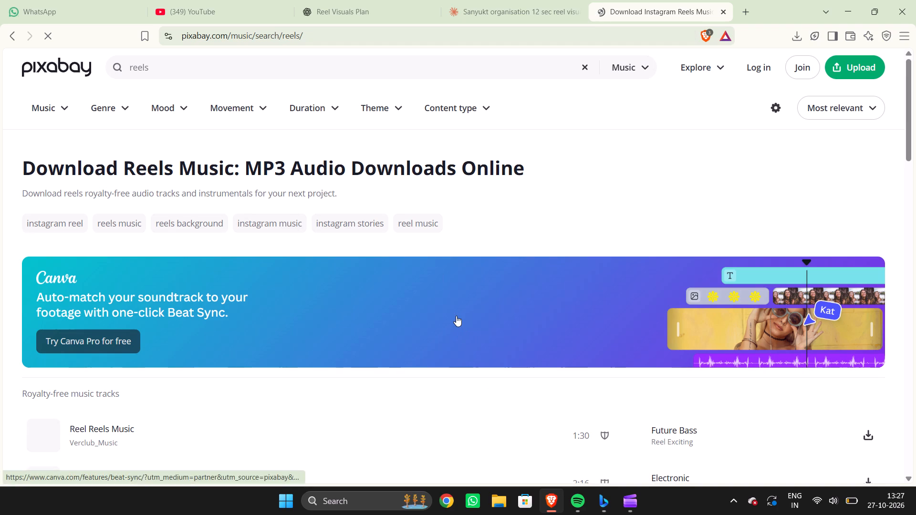
{"action": "scroll", "coordinate": [431, 234], "scroll_direction": "down", "scroll_amount": 2}
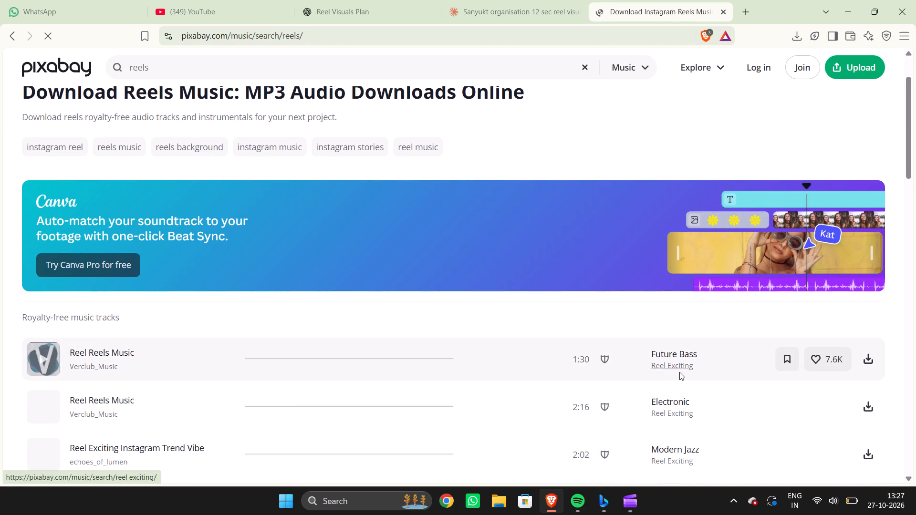
{"action": "left_click", "coordinate": [48, 357]}
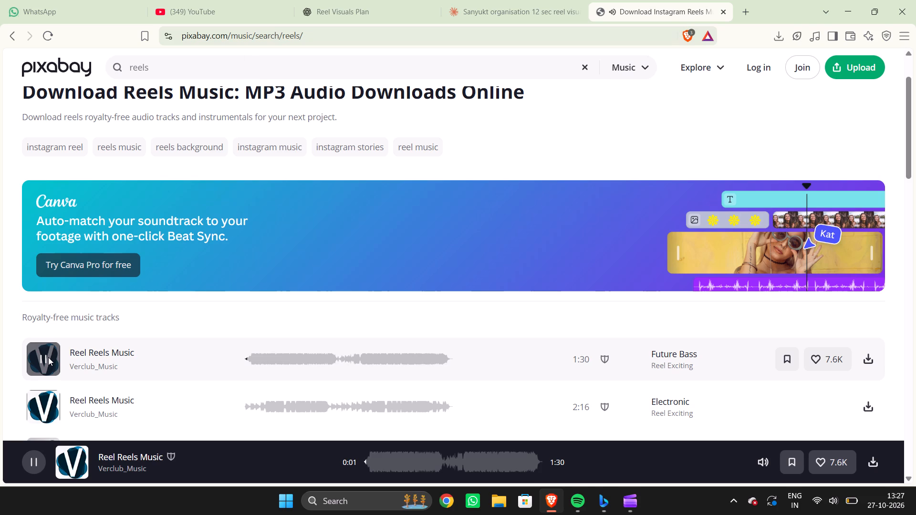
{"action": "scroll", "coordinate": [386, 317], "scroll_direction": "down", "scroll_amount": 1}
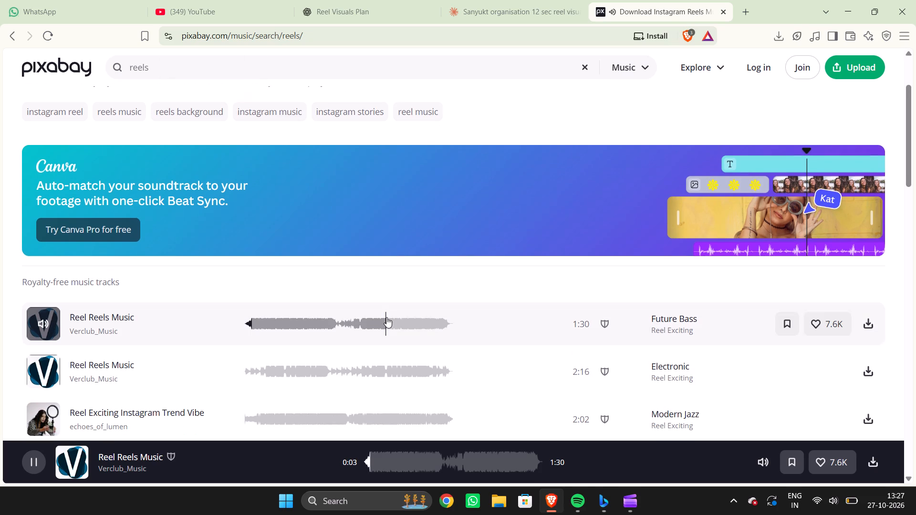
{"action": "scroll", "coordinate": [386, 317], "scroll_direction": "down", "scroll_amount": 1}
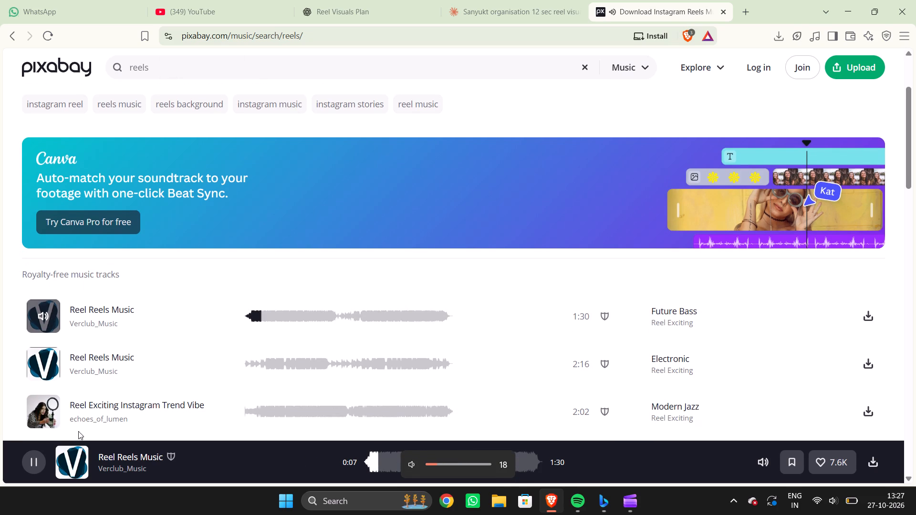
{"action": "left_click", "coordinate": [42, 360]}
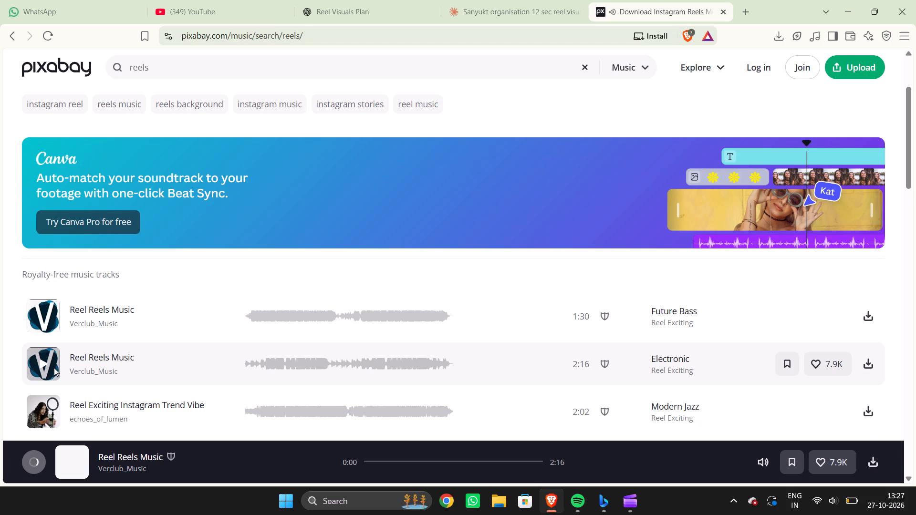
{"action": "scroll", "coordinate": [54, 368], "scroll_direction": "down", "scroll_amount": 1}
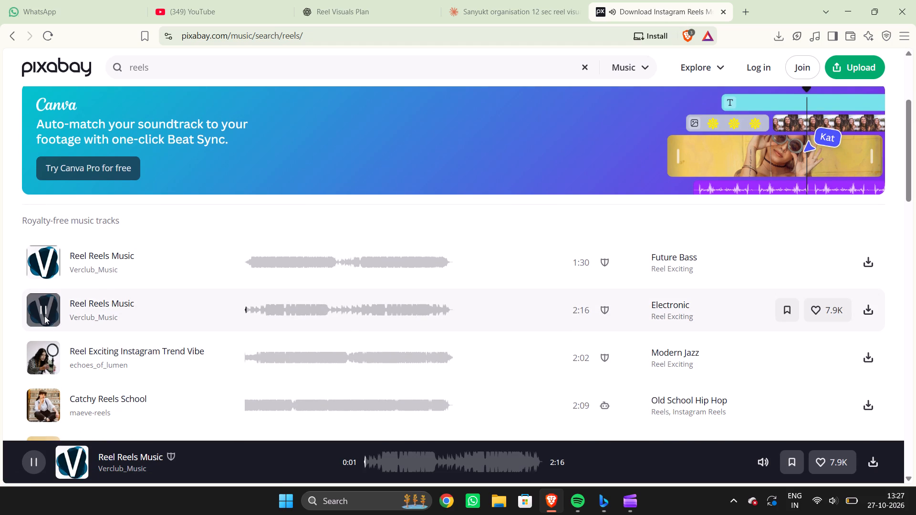
{"action": "left_click", "coordinate": [42, 357]}
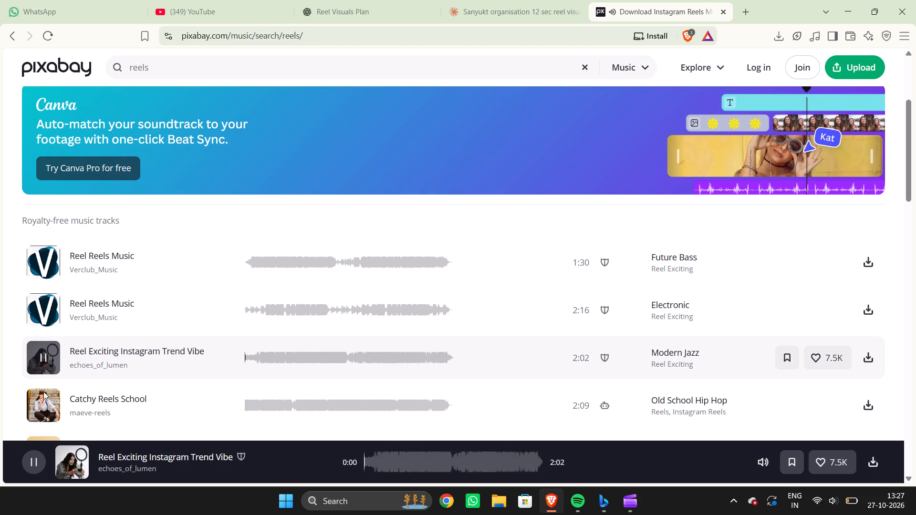
{"action": "left_click", "coordinate": [44, 403]}
Preview the Lofi Reel, Instagram Reels Basketball Music and Verclub_Music's Instagram Reel tracks in the results.
{"action": "scroll", "coordinate": [109, 383], "scroll_direction": "down", "scroll_amount": 1}
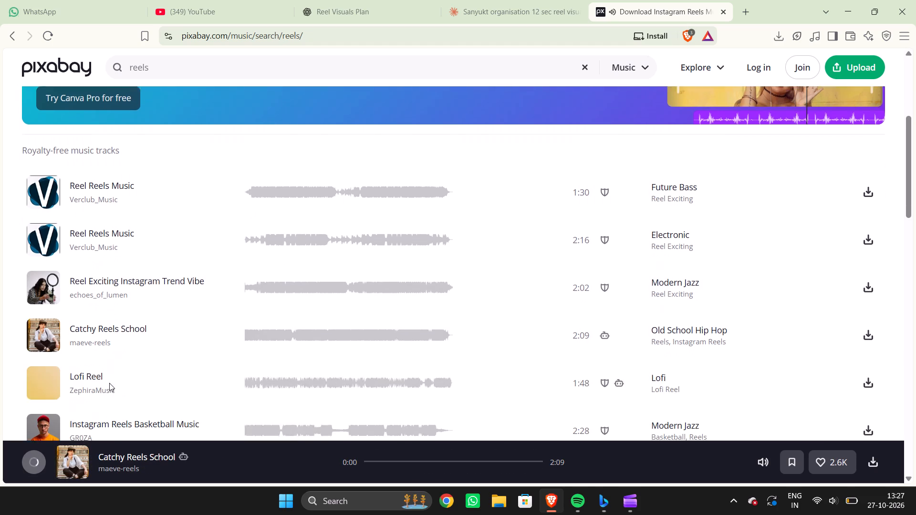
{"action": "scroll", "coordinate": [109, 383], "scroll_direction": "down", "scroll_amount": 1}
{"action": "left_click", "coordinate": [44, 356]}
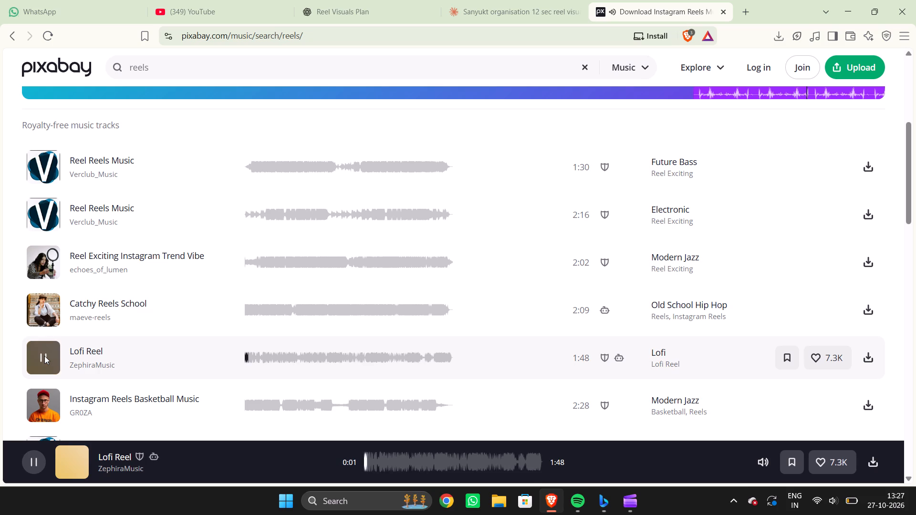
{"action": "left_click", "coordinate": [41, 408]}
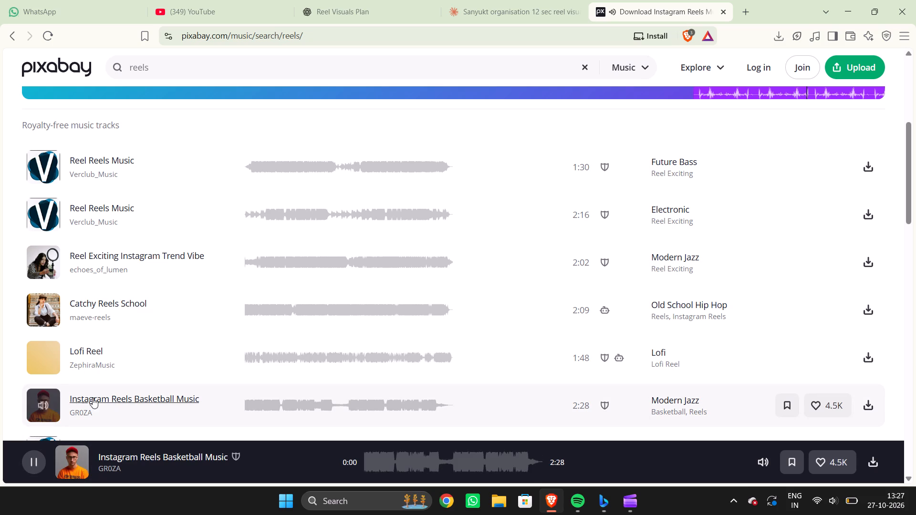
{"action": "scroll", "coordinate": [102, 395], "scroll_direction": "down", "scroll_amount": 1}
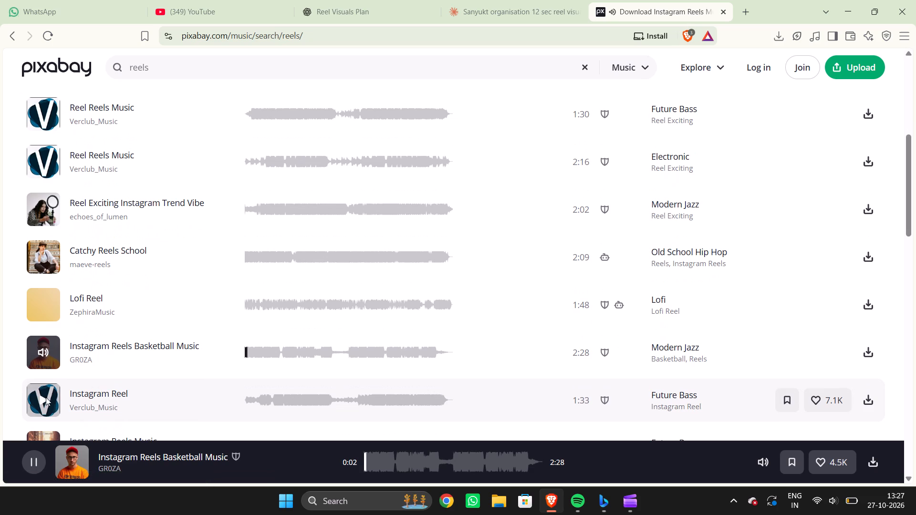
{"action": "left_click", "coordinate": [43, 397]}
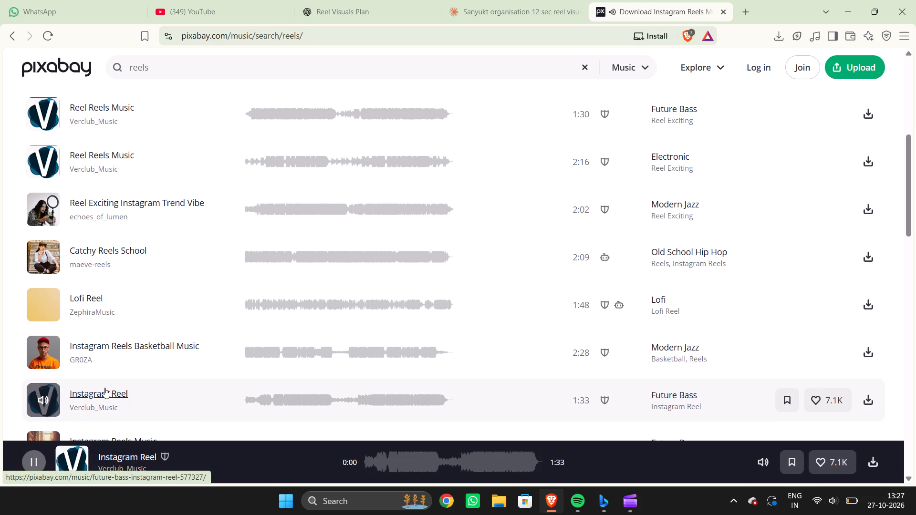
{"action": "scroll", "coordinate": [104, 388], "scroll_direction": "down", "scroll_amount": 2}
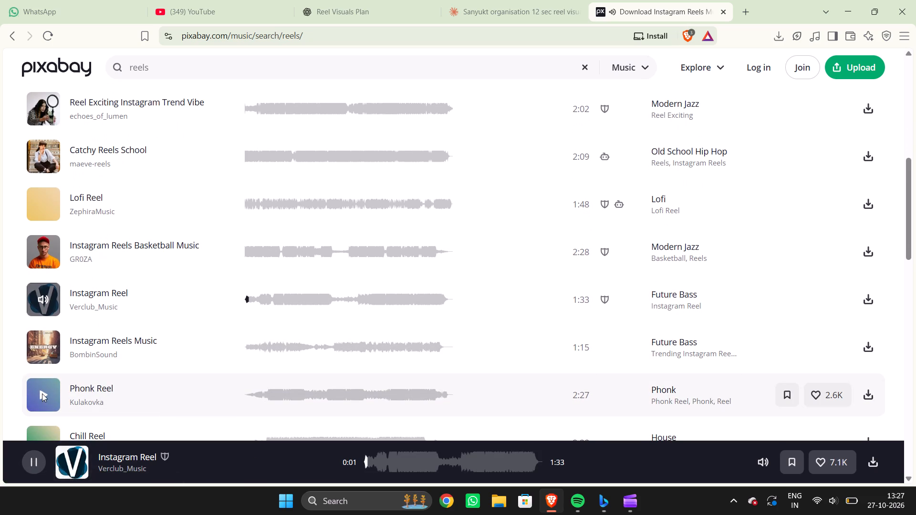
Play BombinSound's Instagram Reels Music and look over the remaining tracks in the results while it plays.
{"action": "left_click", "coordinate": [42, 348]}
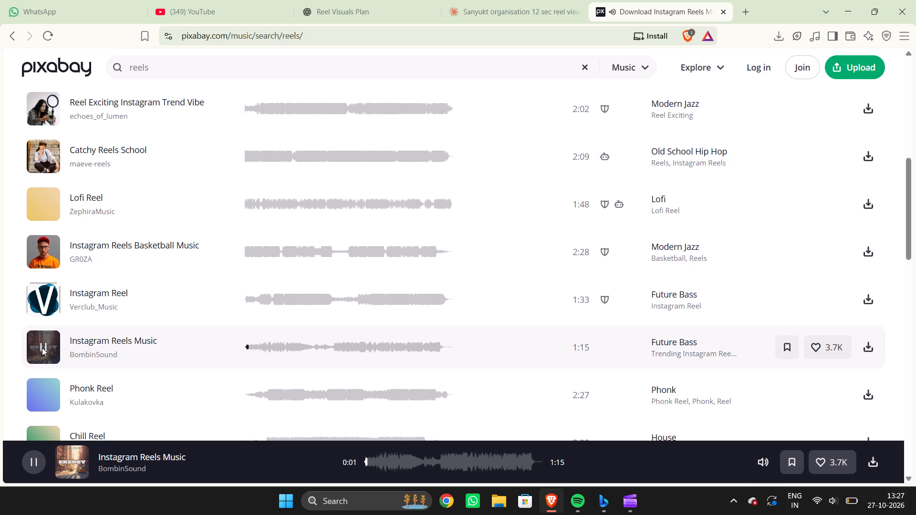
{"action": "scroll", "coordinate": [42, 348], "scroll_direction": "down", "scroll_amount": 1}
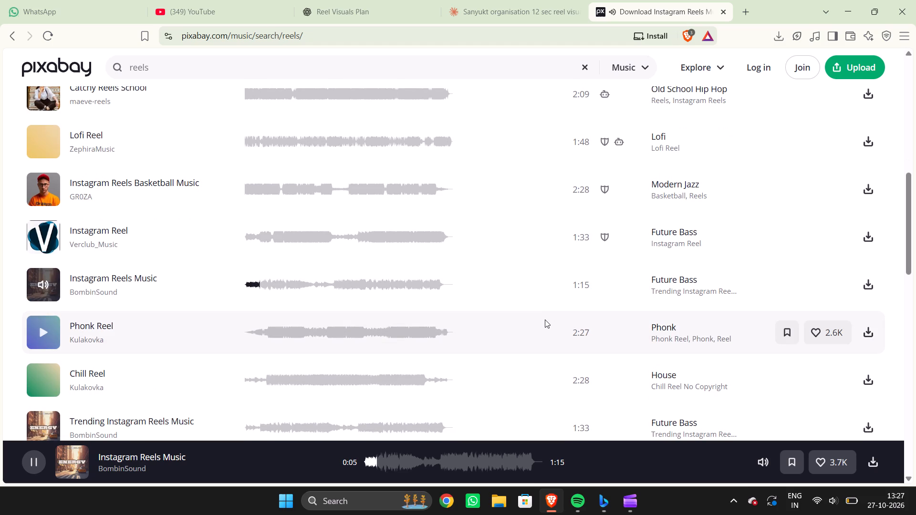
{"action": "scroll", "coordinate": [545, 319], "scroll_direction": "down", "scroll_amount": 1}
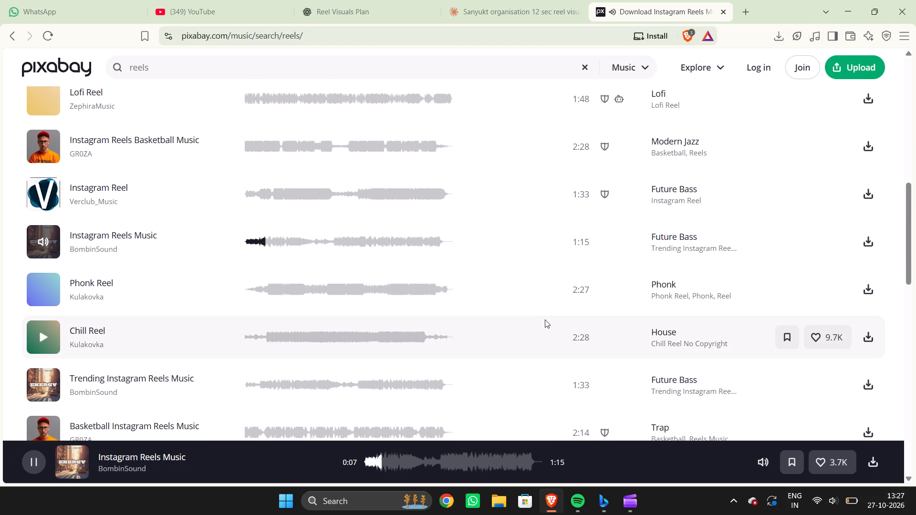
{"action": "scroll", "coordinate": [545, 319], "scroll_direction": "down", "scroll_amount": 4}
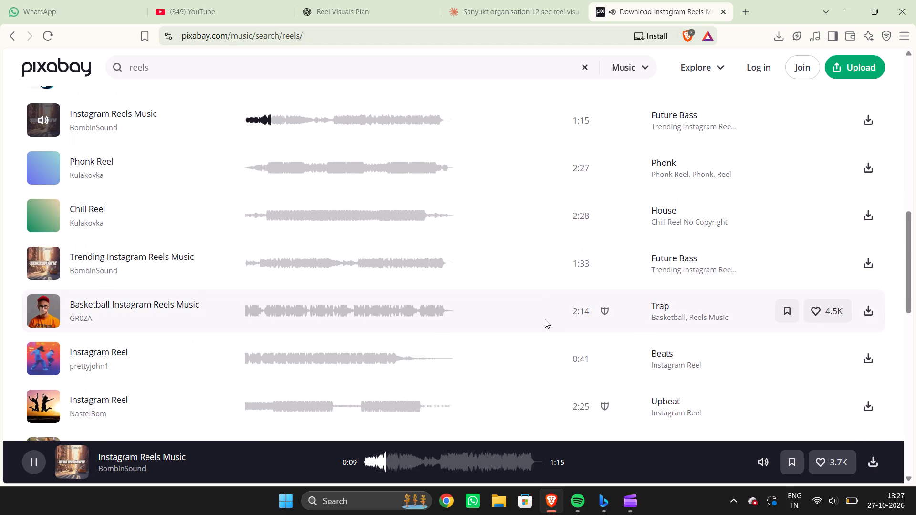
{"action": "scroll", "coordinate": [545, 319], "scroll_direction": "down", "scroll_amount": 1}
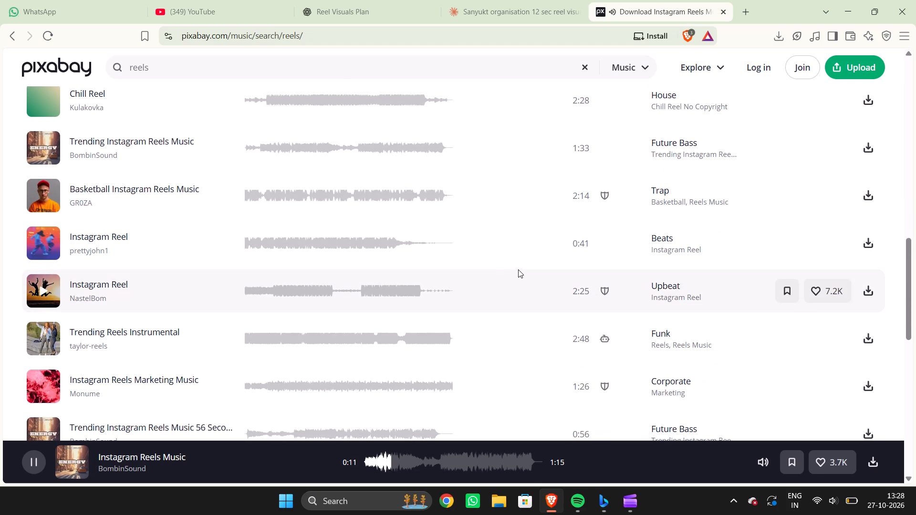
{"action": "scroll", "coordinate": [589, 231], "scroll_direction": "up", "scroll_amount": 2}
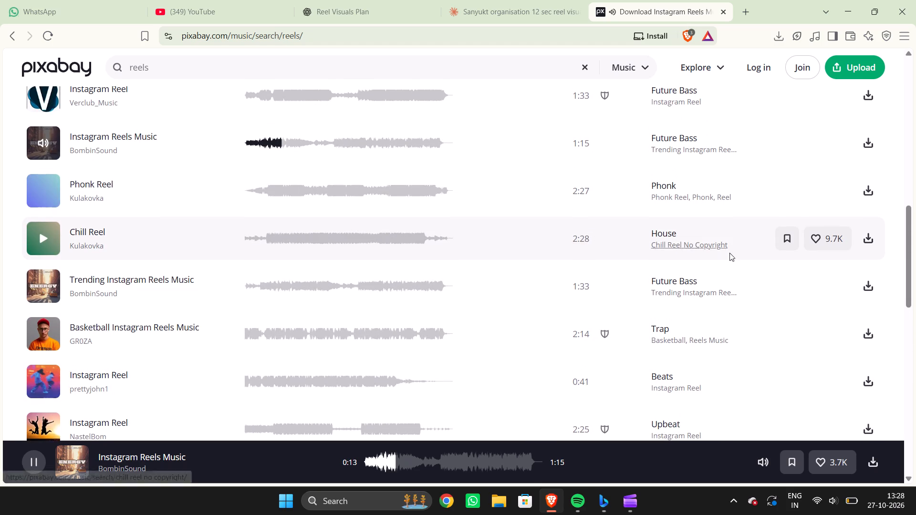
{"action": "scroll", "coordinate": [729, 253], "scroll_direction": "up", "scroll_amount": 1}
Download BombinSound's Instagram Reels Music as bombinsound-instagram-reels-music-499598 MP3 into Downloads, dismiss the thank-you dialog and pause the track.
{"action": "left_click", "coordinate": [864, 183]}
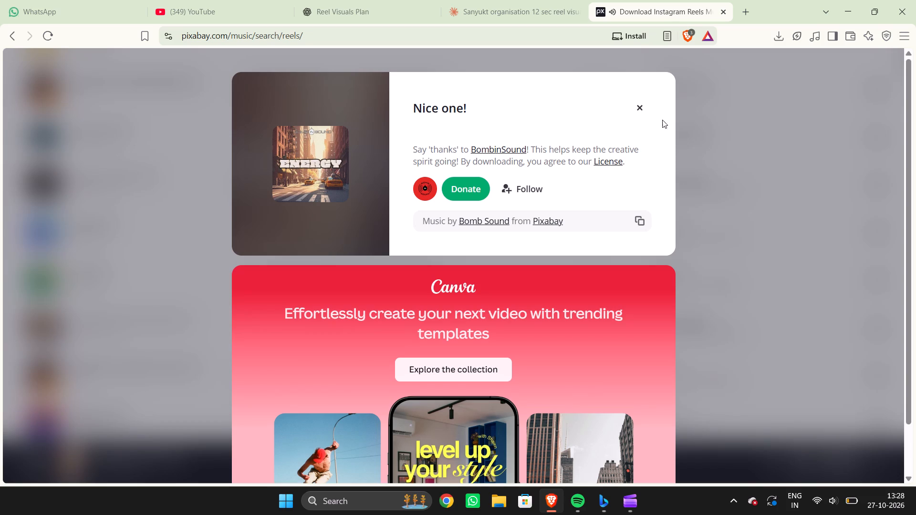
{"action": "scroll", "coordinate": [564, 233], "scroll_direction": "down", "scroll_amount": 2}
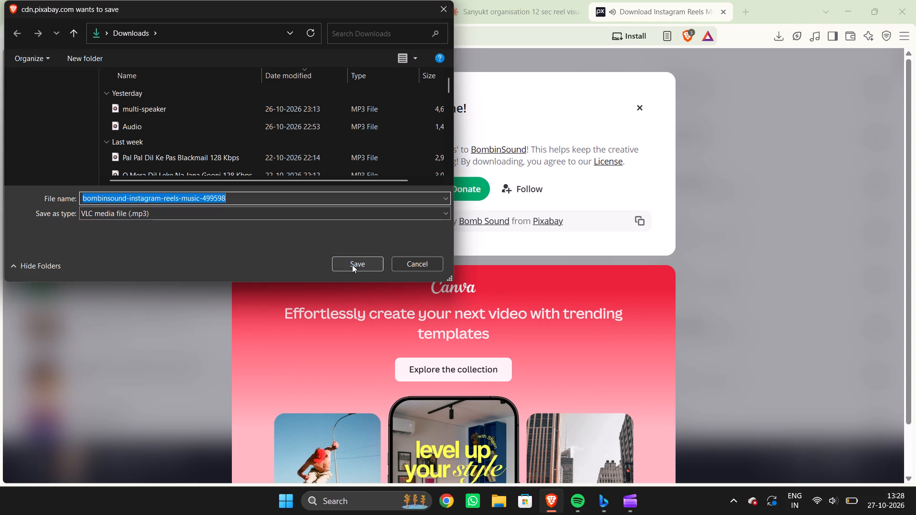
{"action": "left_click", "coordinate": [352, 266]}
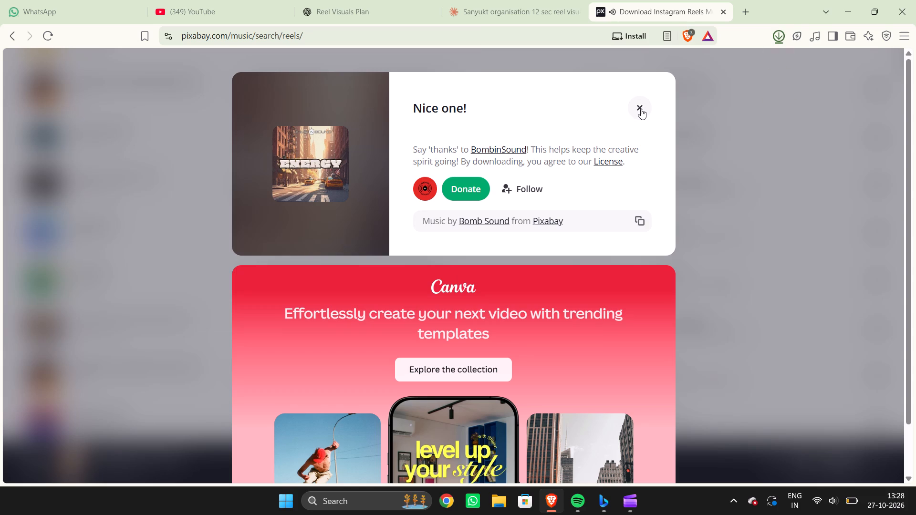
{"action": "left_click", "coordinate": [641, 109]}
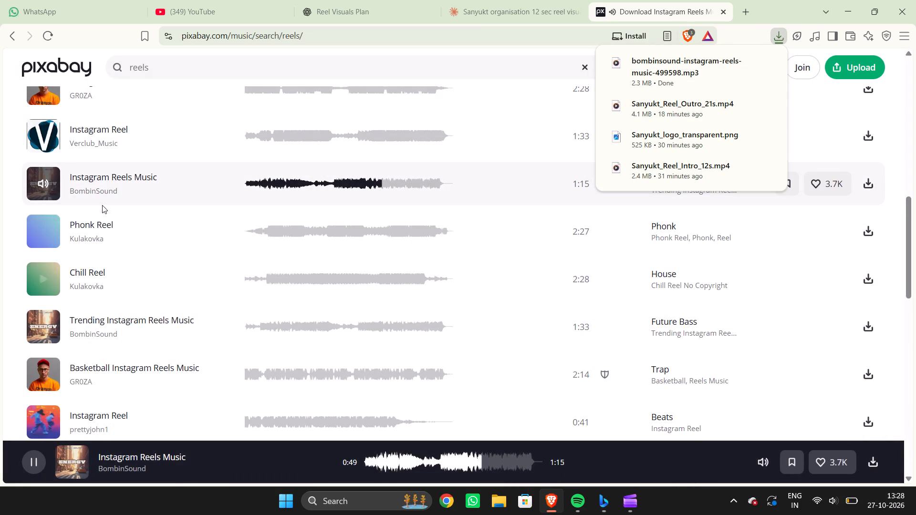
{"action": "left_click", "coordinate": [47, 186]}
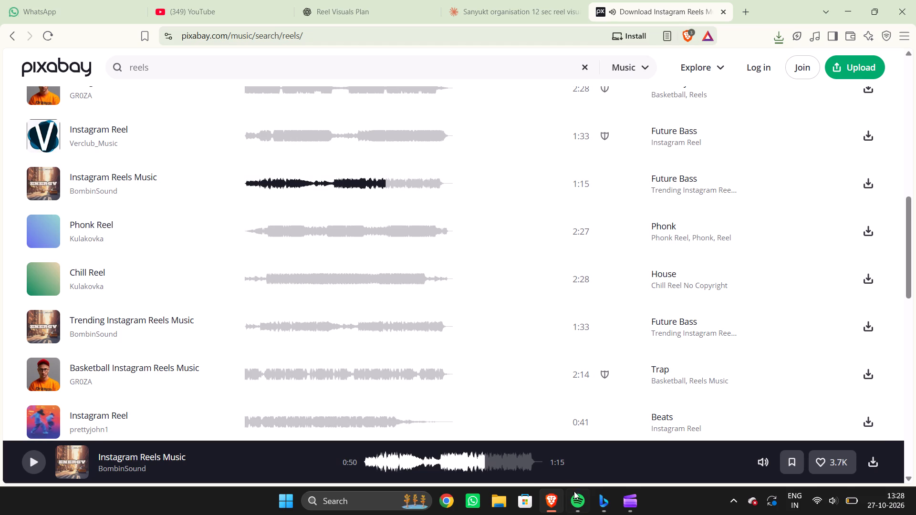
Switch back to Video Project 4 in Clipchamp.
{"action": "left_click", "coordinate": [620, 497]}
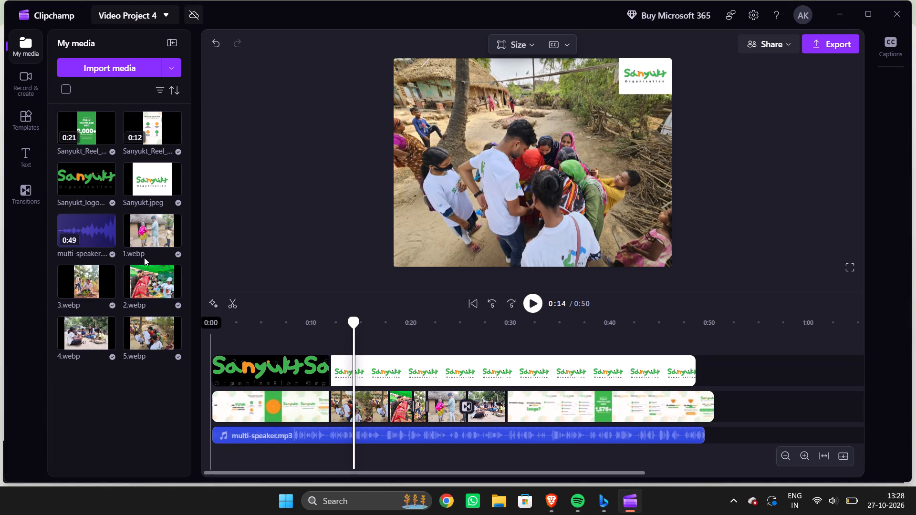
Import the bombinsound-instagram-reels-music MP3 from the Downloads folder into the project media.
{"action": "left_click", "coordinate": [112, 71]}
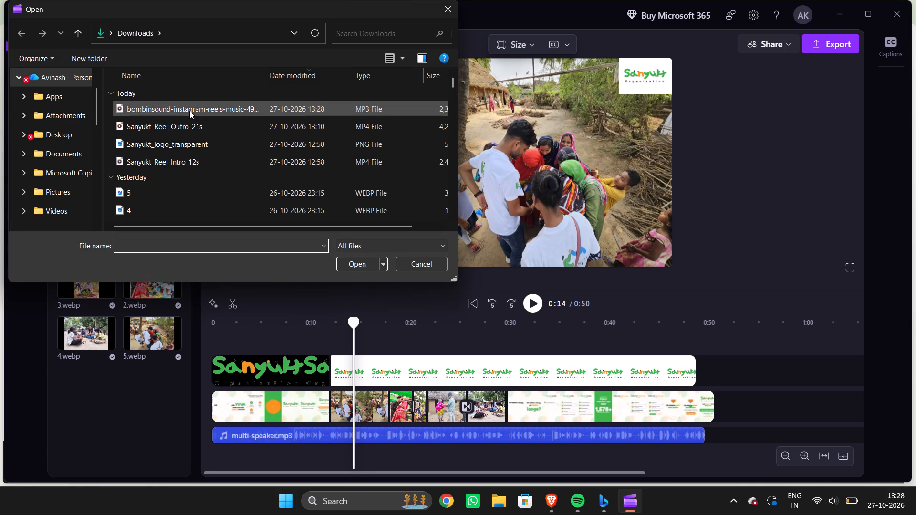
{"action": "double_click", "coordinate": [203, 112]}
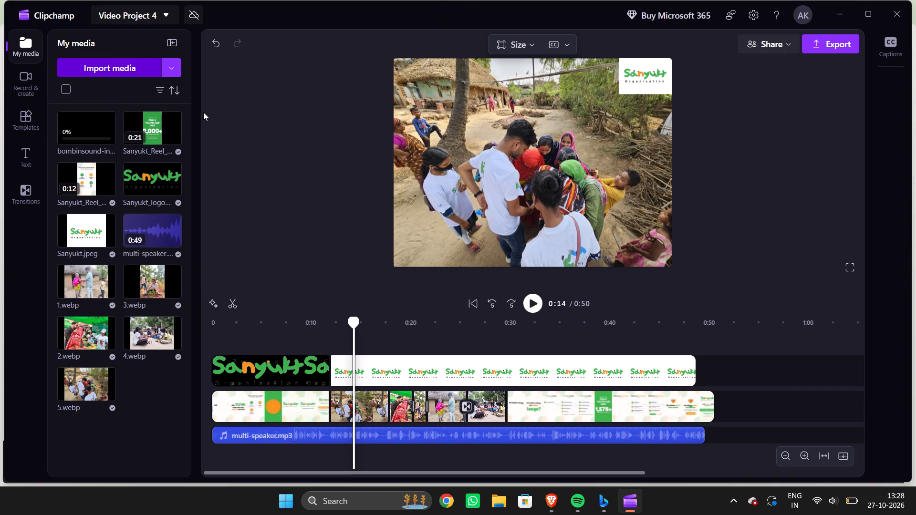
{"action": "scroll", "coordinate": [280, 216], "scroll_direction": "down", "scroll_amount": 1}
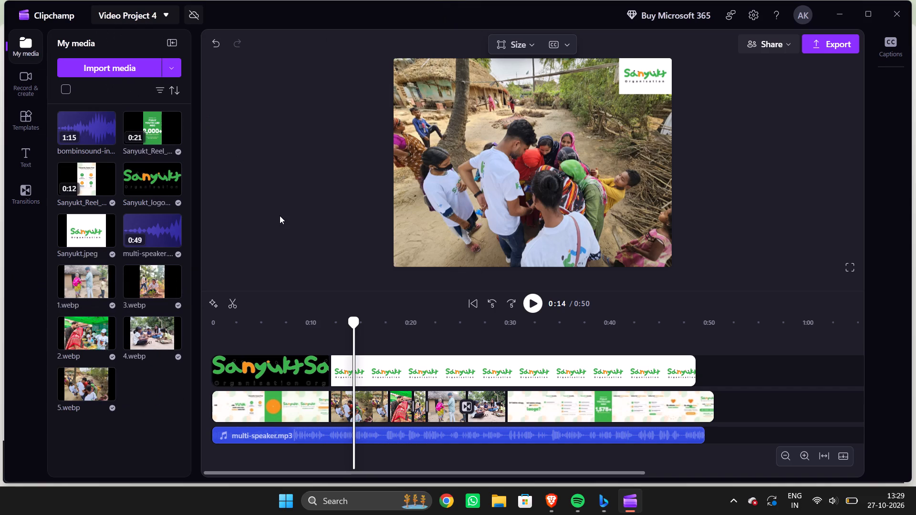
{"action": "scroll", "coordinate": [280, 216], "scroll_direction": "down", "scroll_amount": 1}
{"action": "scroll", "coordinate": [331, 324], "scroll_direction": "down", "scroll_amount": 1}
Place the bombinsound-instagram-reels-music audio on its own track below multi-speaker.mp3, starting at 0:00.
{"action": "left_click_drag", "start_coordinate": [96, 114], "coordinate": [55, 132]}
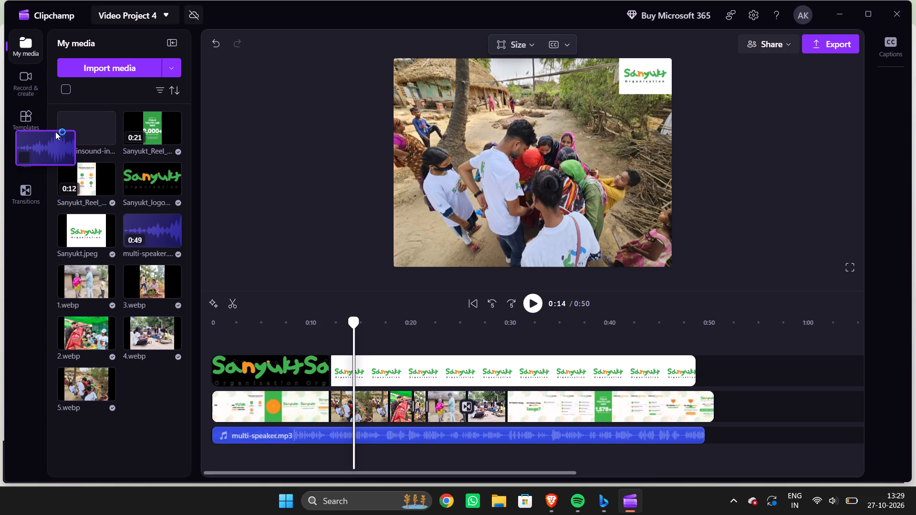
{"action": "left_click_drag", "start_coordinate": [55, 132], "coordinate": [87, 121]}
{"action": "left_click", "coordinate": [87, 121]}
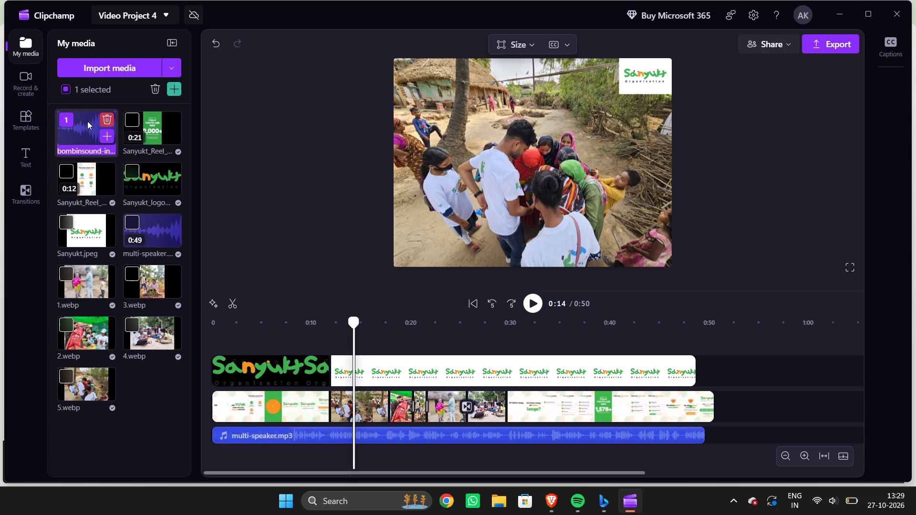
{"action": "left_click", "coordinate": [86, 135]}
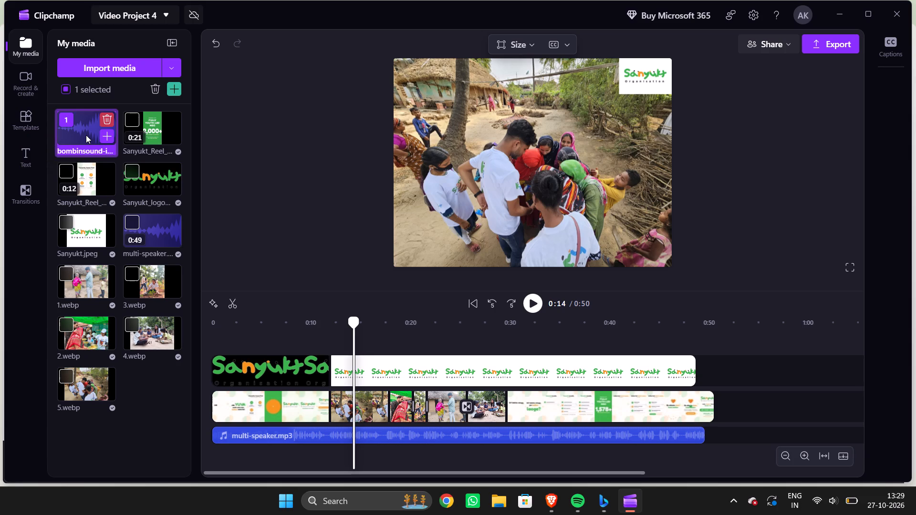
{"action": "left_click", "coordinate": [67, 118]}
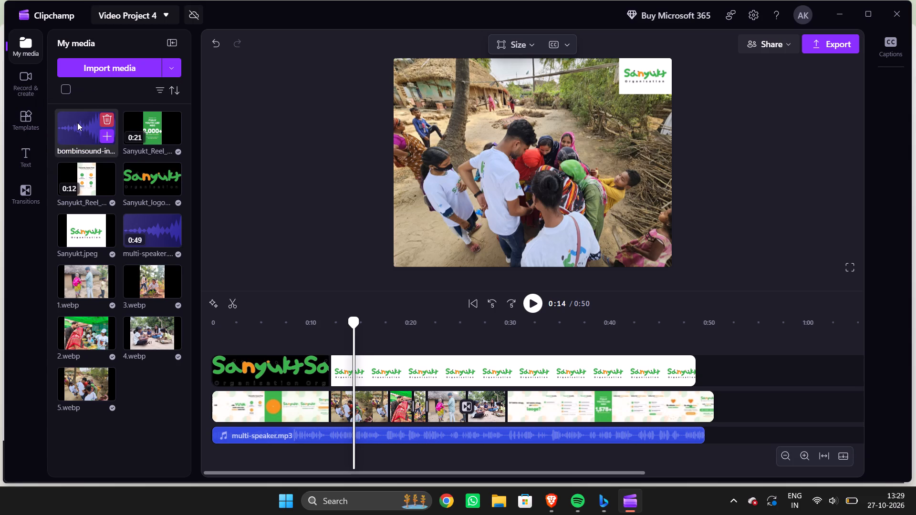
{"action": "left_click_drag", "start_coordinate": [77, 124], "coordinate": [231, 440]}
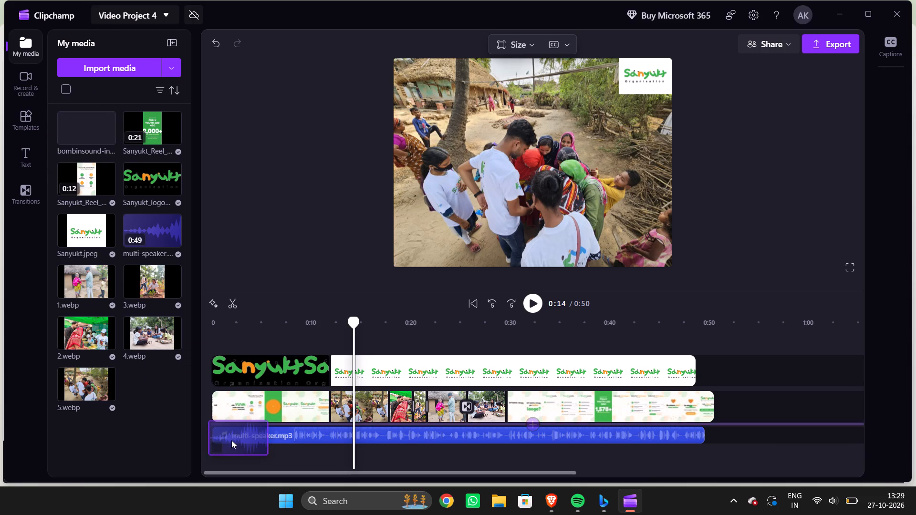
{"action": "left_click_drag", "start_coordinate": [231, 440], "coordinate": [236, 452]}
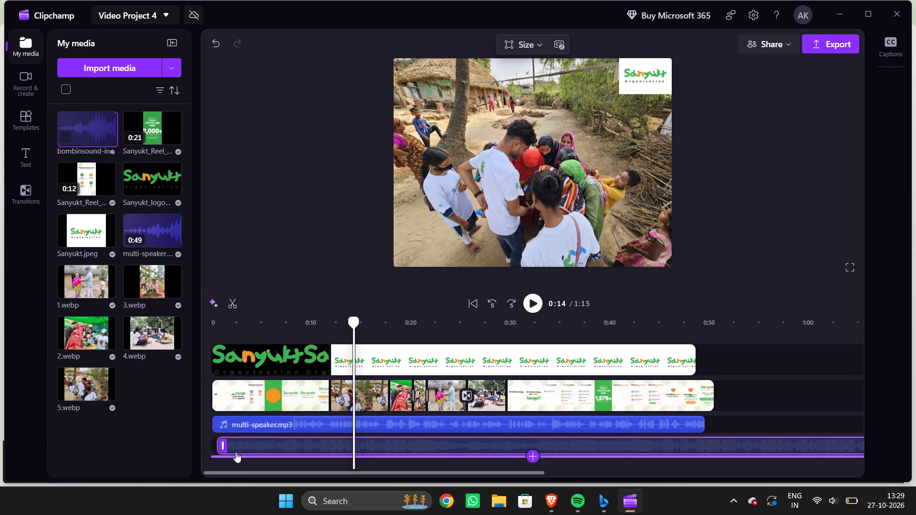
{"action": "left_click_drag", "start_coordinate": [237, 443], "coordinate": [224, 443]}
{"action": "left_click_drag", "start_coordinate": [245, 426], "coordinate": [238, 426]}
{"action": "left_click_drag", "start_coordinate": [254, 398], "coordinate": [248, 398]}
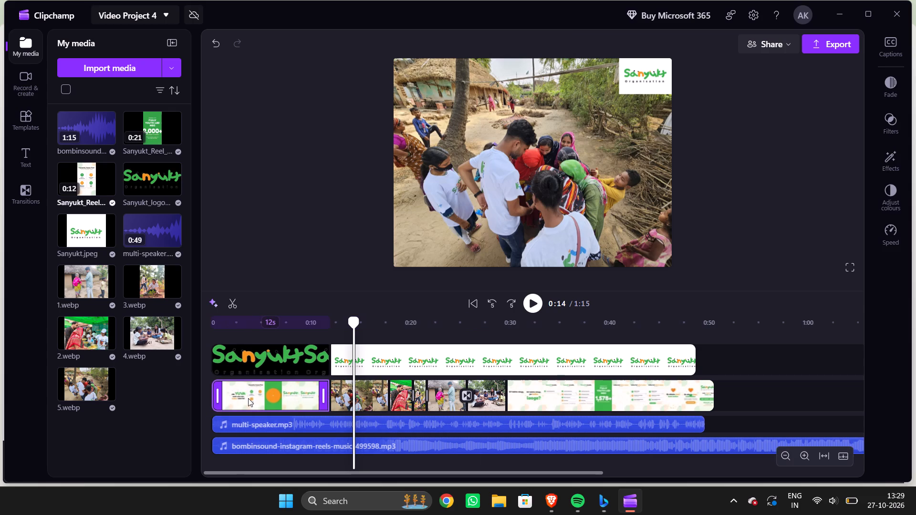
{"action": "left_click_drag", "start_coordinate": [248, 398], "coordinate": [248, 398]}
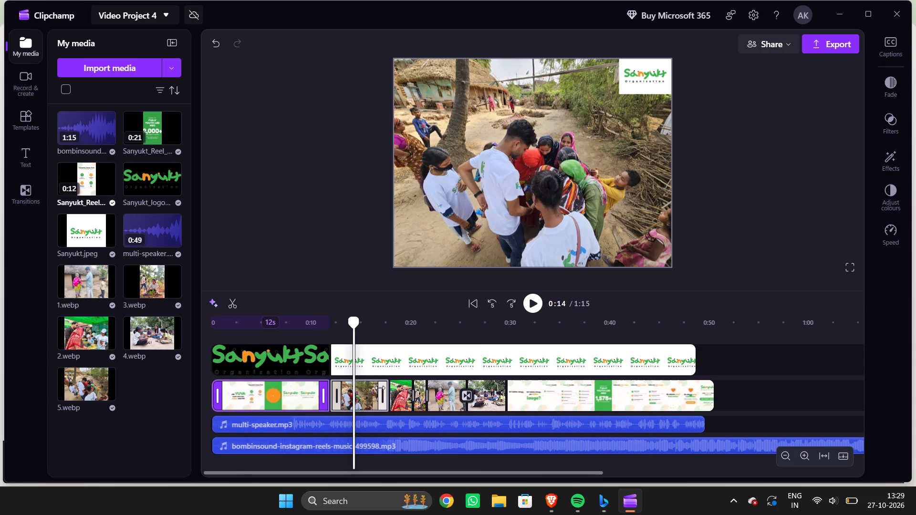
Split the outro reel and background music at 0:49, where the voice-over ends, and delete both leftover parts.
{"action": "left_click", "coordinate": [367, 392]}
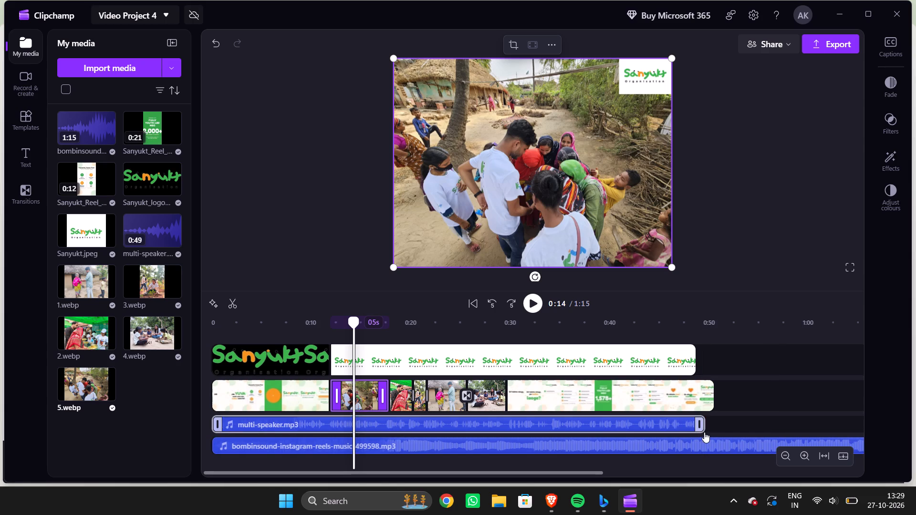
{"action": "left_click", "coordinate": [704, 363]}
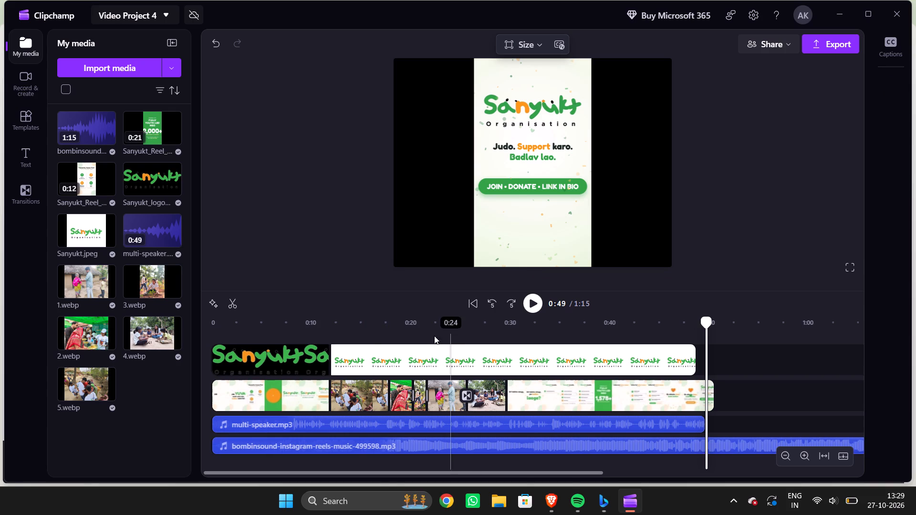
{"action": "left_click", "coordinate": [230, 303]}
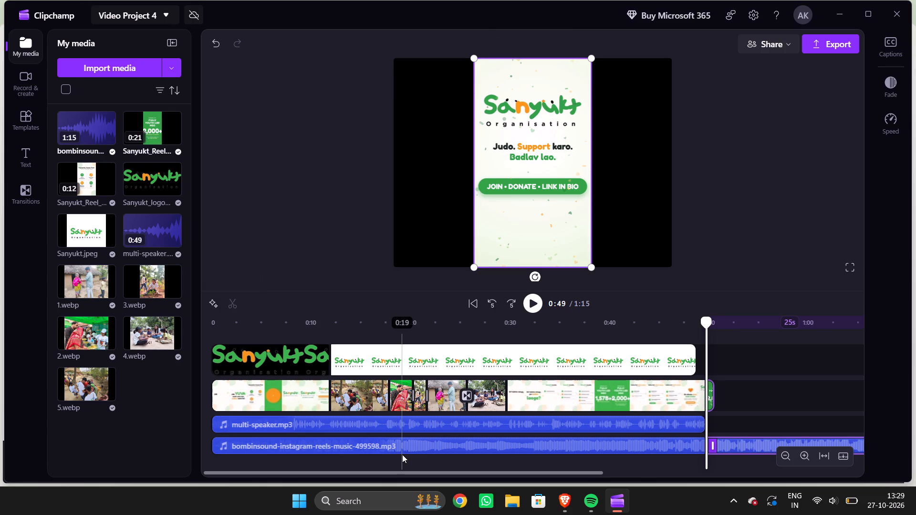
{"action": "left_click", "coordinate": [738, 448]}
{"action": "key", "text": "Delete"}
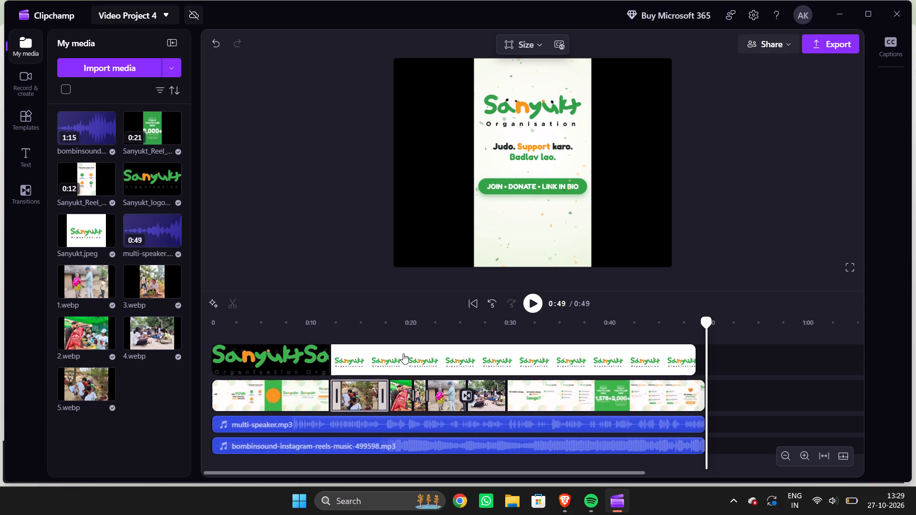
Play the video and lower the background music track's volume to 42% while listening to the mix.
{"action": "left_click", "coordinate": [524, 305]}
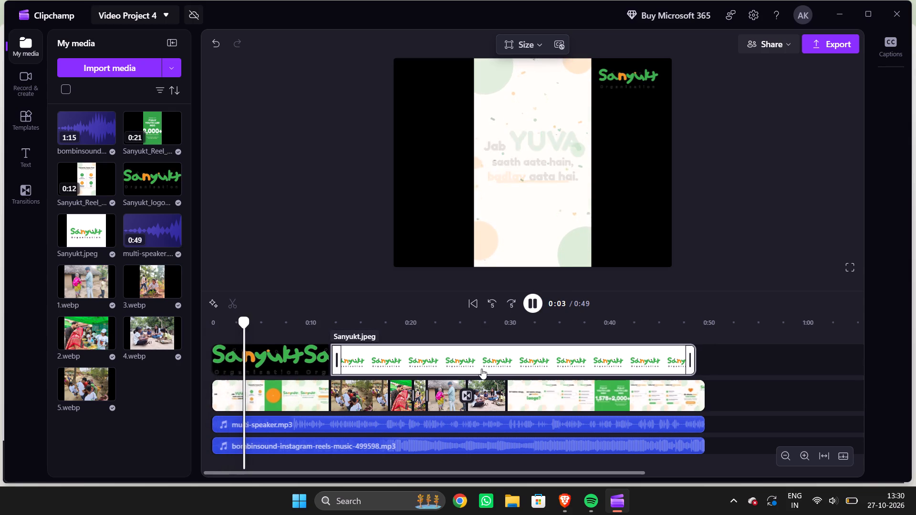
{"action": "left_click", "coordinate": [423, 444]}
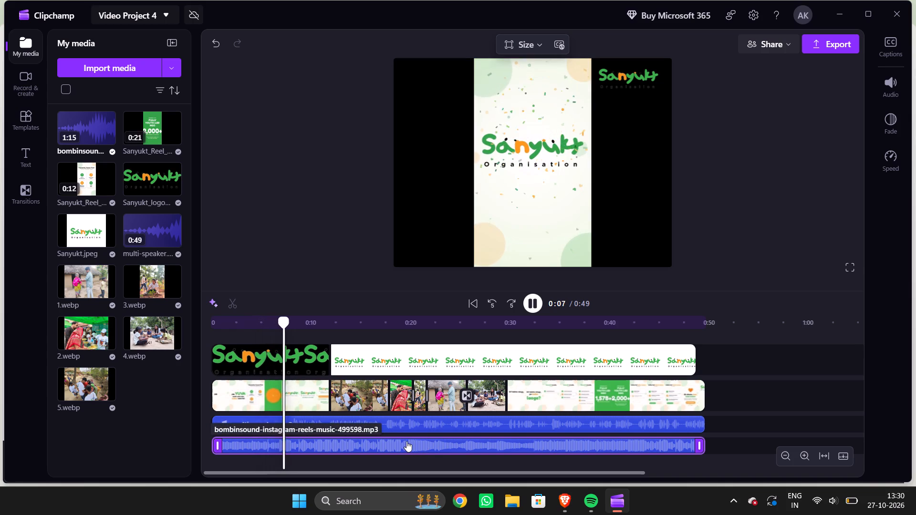
{"action": "left_click", "coordinate": [887, 94]}
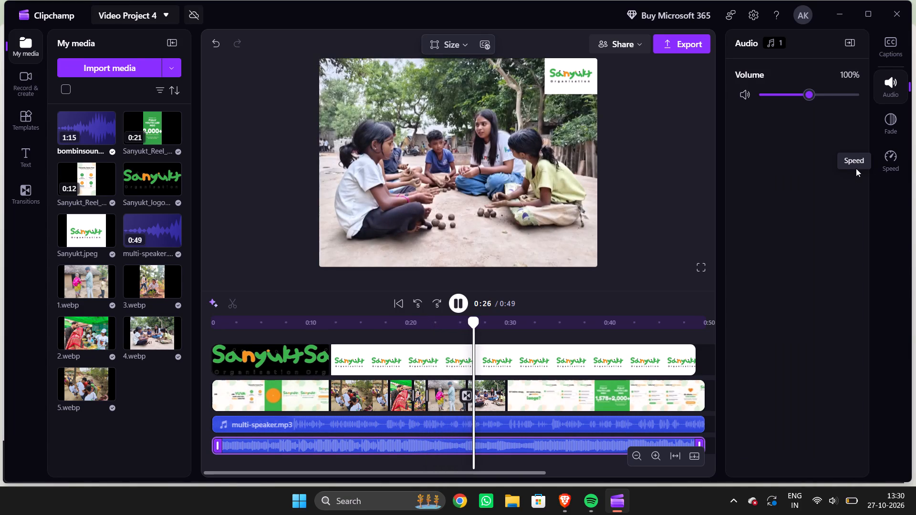
{"action": "left_click", "coordinate": [802, 96]}
{"action": "left_click_drag", "start_coordinate": [802, 96], "coordinate": [780, 100]}
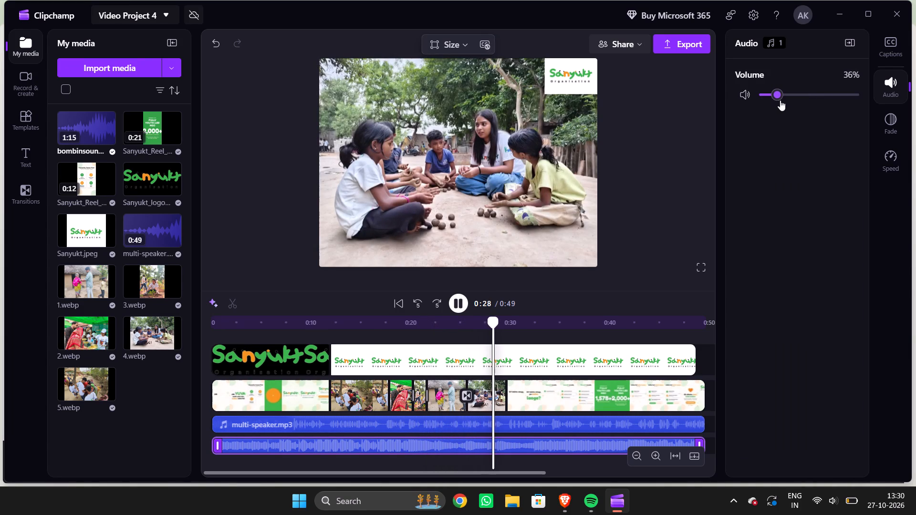
{"action": "left_click", "coordinate": [776, 95]}
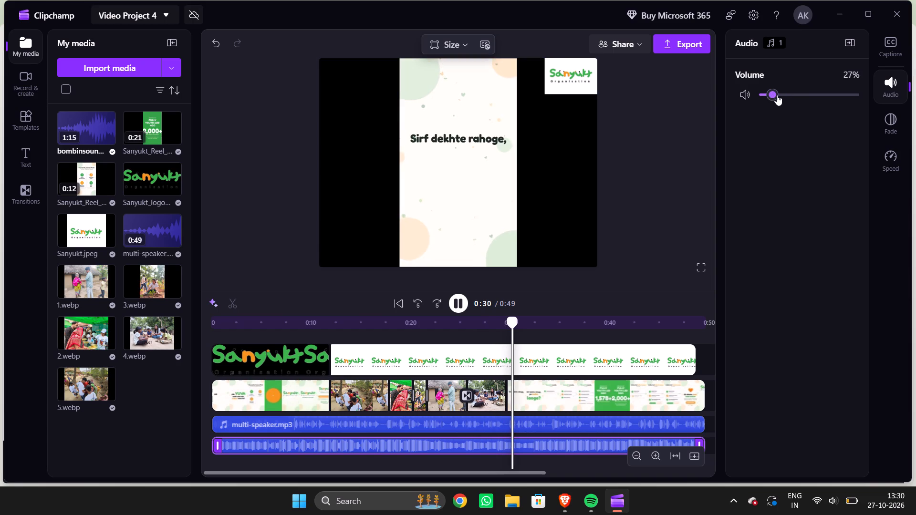
{"action": "left_click", "coordinate": [776, 97]}
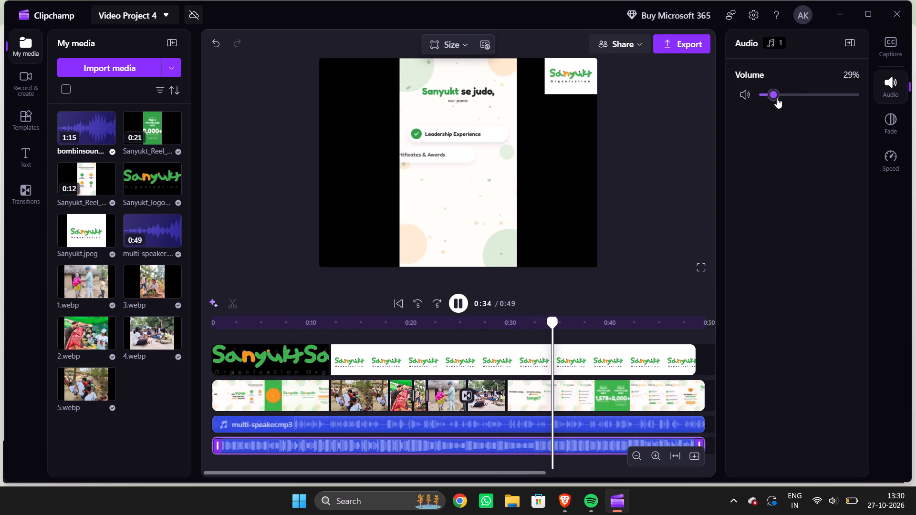
{"action": "left_click", "coordinate": [775, 98]}
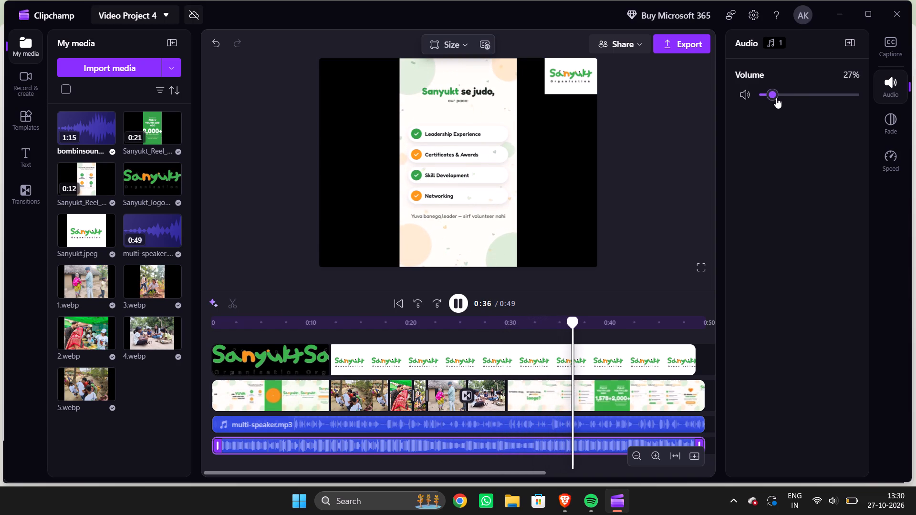
{"action": "left_click", "coordinate": [776, 98]}
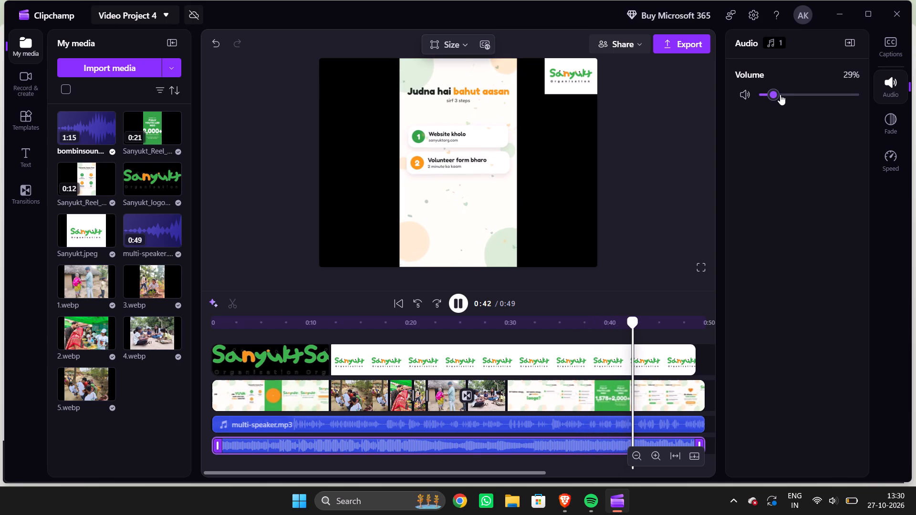
{"action": "left_click", "coordinate": [780, 94]}
{"action": "left_click", "coordinate": [783, 94]}
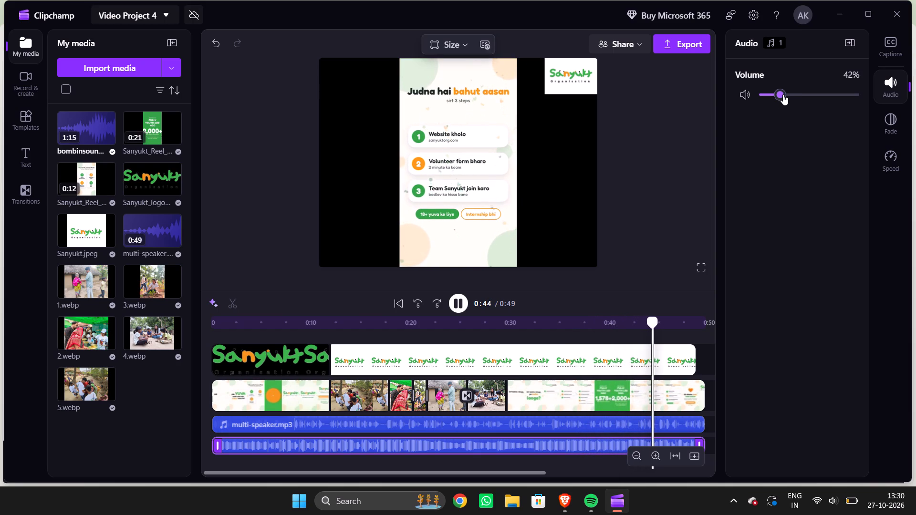
{"action": "left_click", "coordinate": [783, 94]}
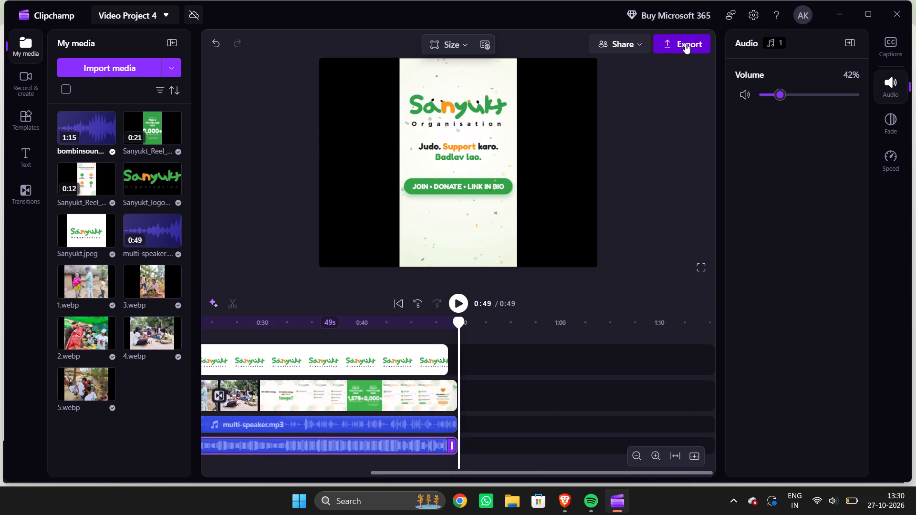
Export the video in 1080p quality as Video Project 4.mp4, without storing it in the cloud.
{"action": "left_click", "coordinate": [685, 43]}
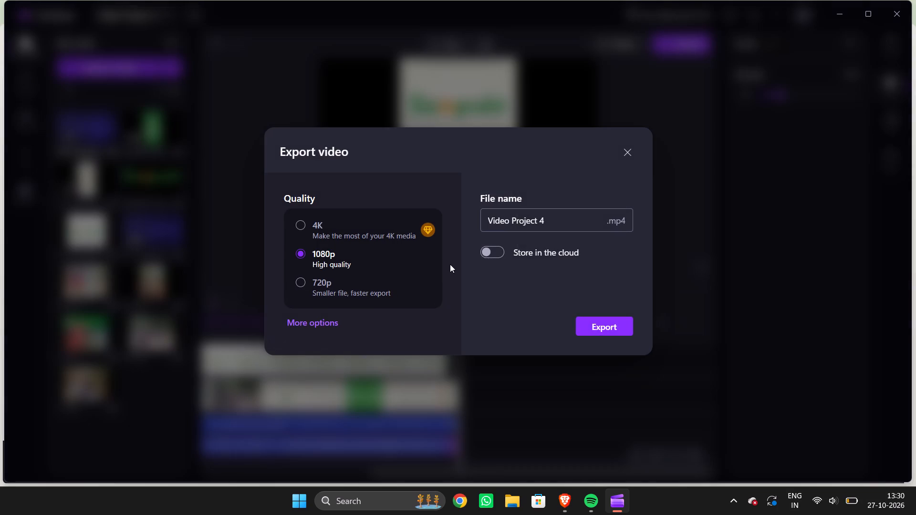
{"action": "left_click", "coordinate": [604, 325]}
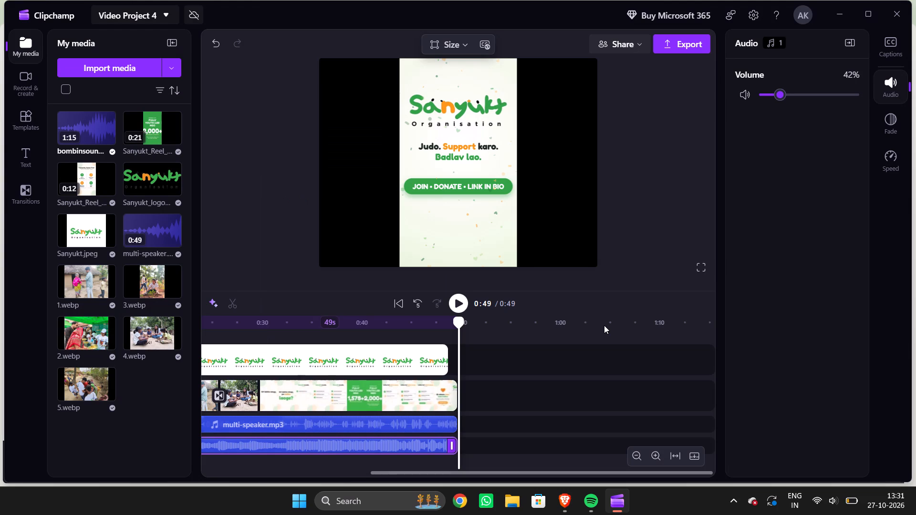
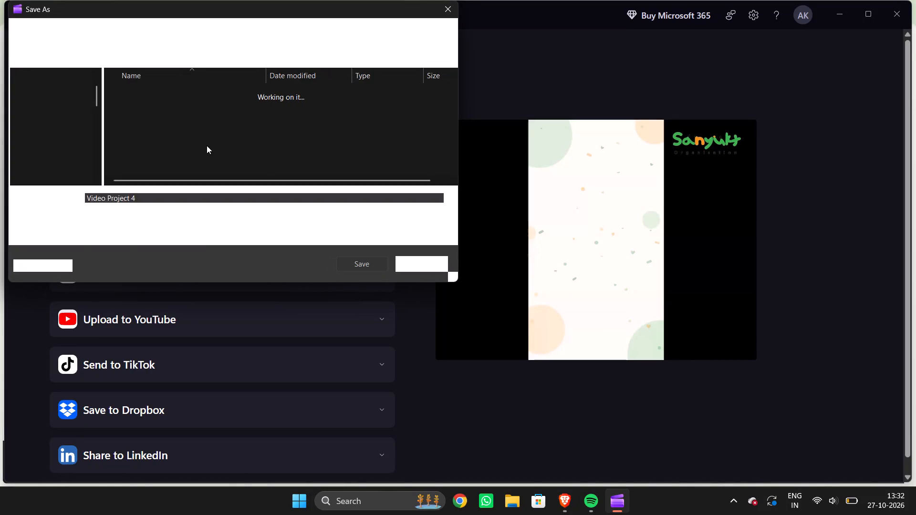
Save the exported MP4 video in the Downloads folder under the file name Sanyukt and dismiss the list of downloads.
{"action": "scroll", "coordinate": [22, 127], "scroll_direction": "down", "scroll_amount": 1}
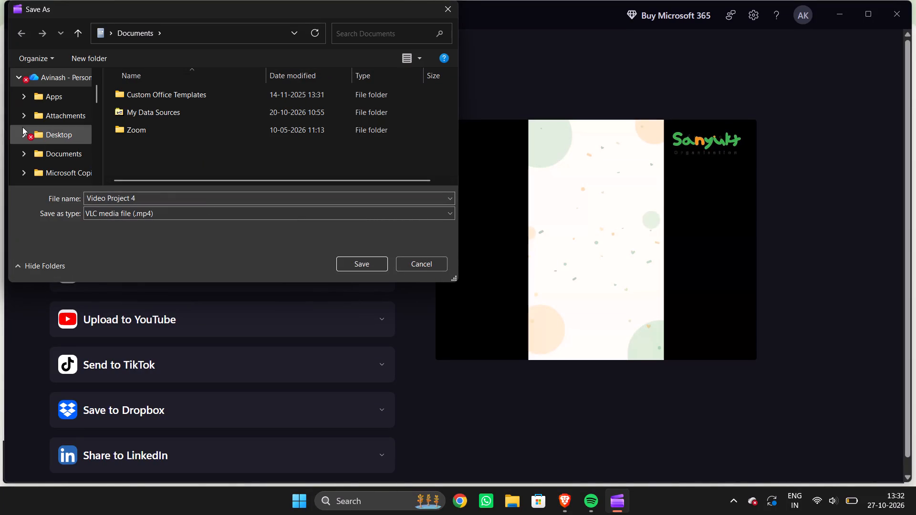
{"action": "scroll", "coordinate": [22, 127], "scroll_direction": "down", "scroll_amount": 2}
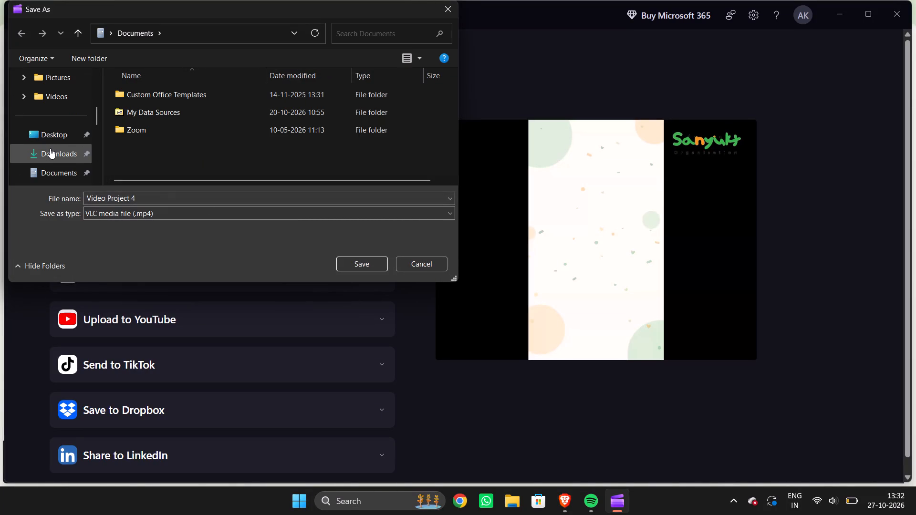
{"action": "triple_click", "coordinate": [50, 151]}
{"action": "left_click", "coordinate": [50, 151]}
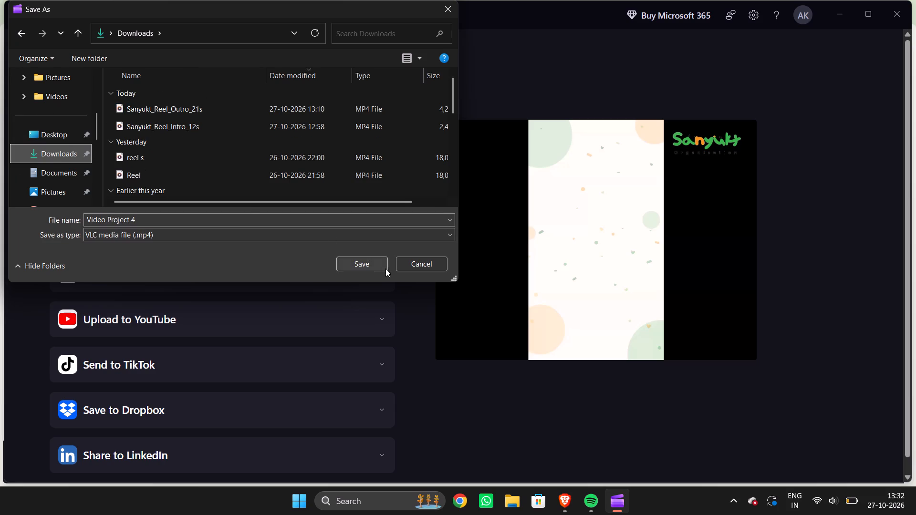
{"action": "left_click", "coordinate": [334, 224]}
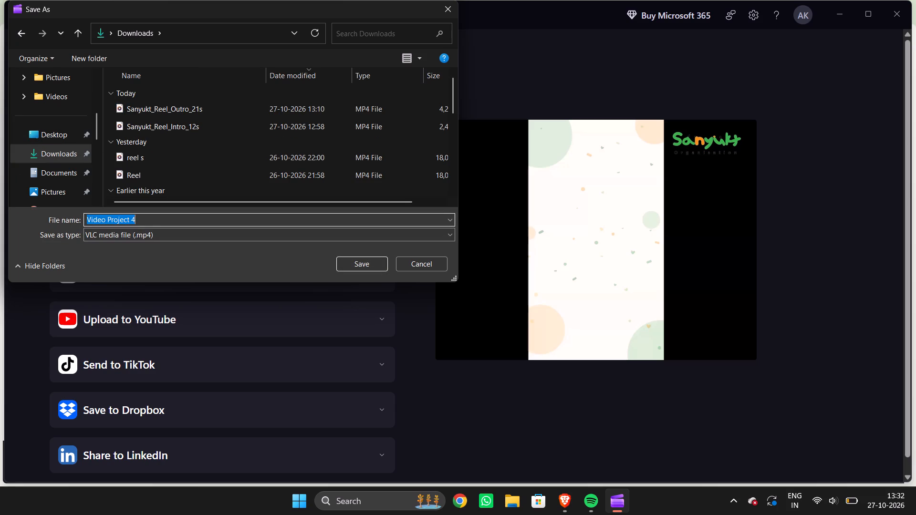
{"action": "key", "text": "BackSpace"}
{"action": "key", "text": "Tab"}
{"action": "key", "text": "s"}
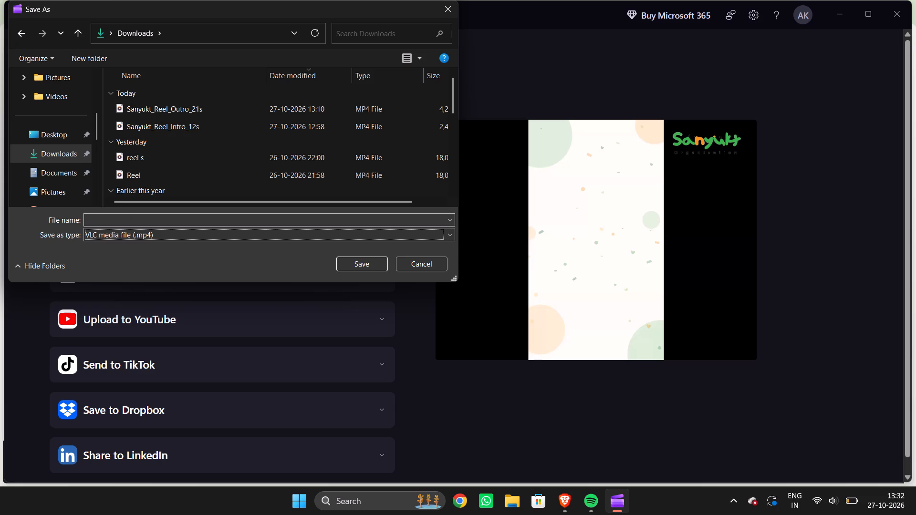
{"action": "key", "text": "BackSpace"}
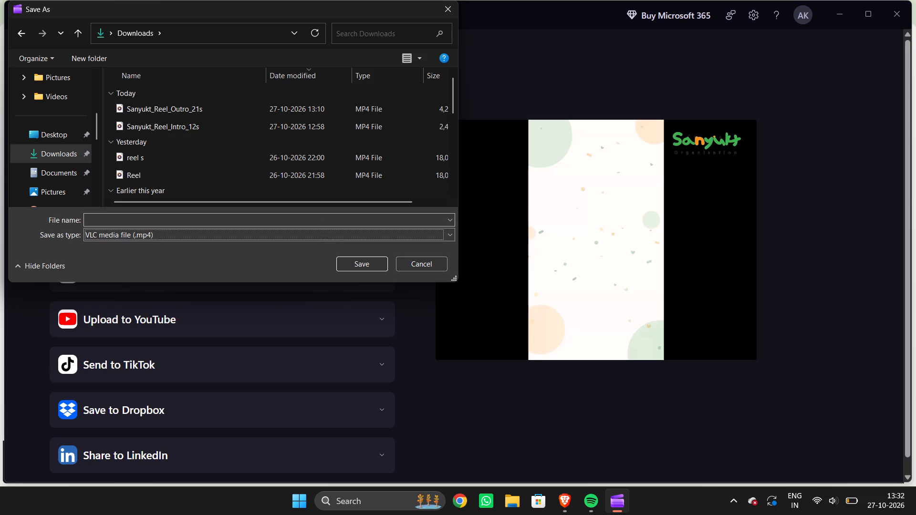
{"action": "left_click", "coordinate": [314, 218]}
{"action": "key", "text": "a"}
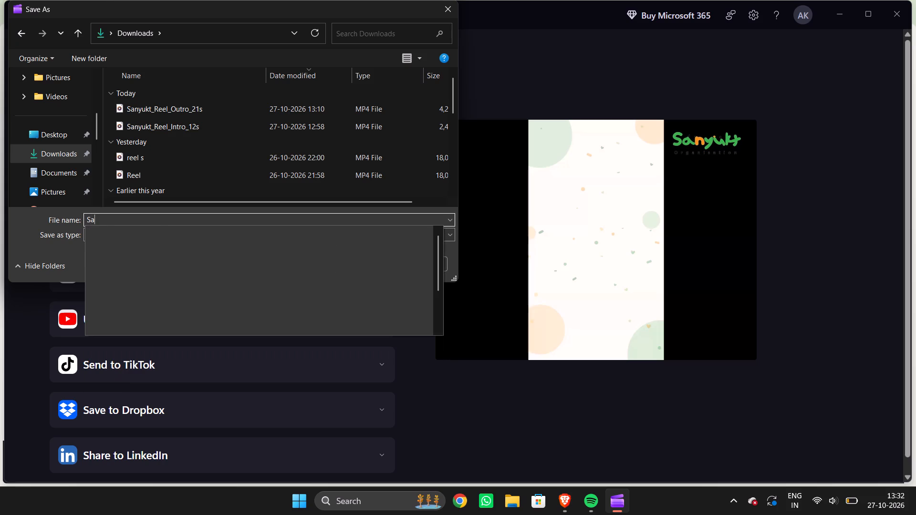
{"action": "key", "text": "n"}
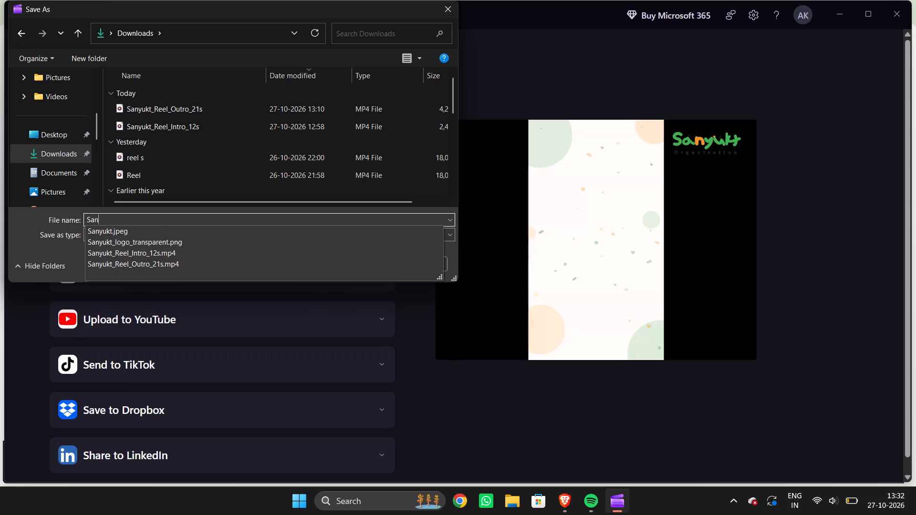
{"action": "key", "text": "y"}
{"action": "type", "text": "ukt"}
{"action": "key", "text": "Return"}
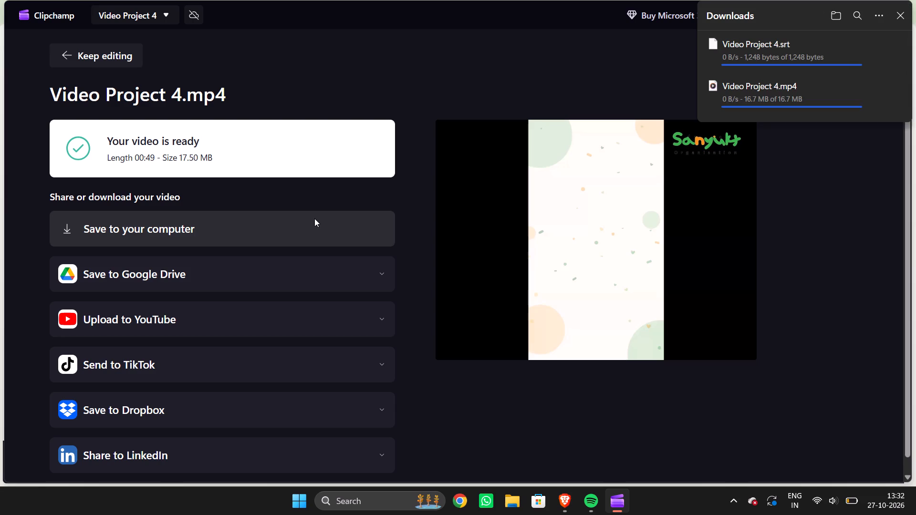
{"action": "left_click", "coordinate": [682, 72]}
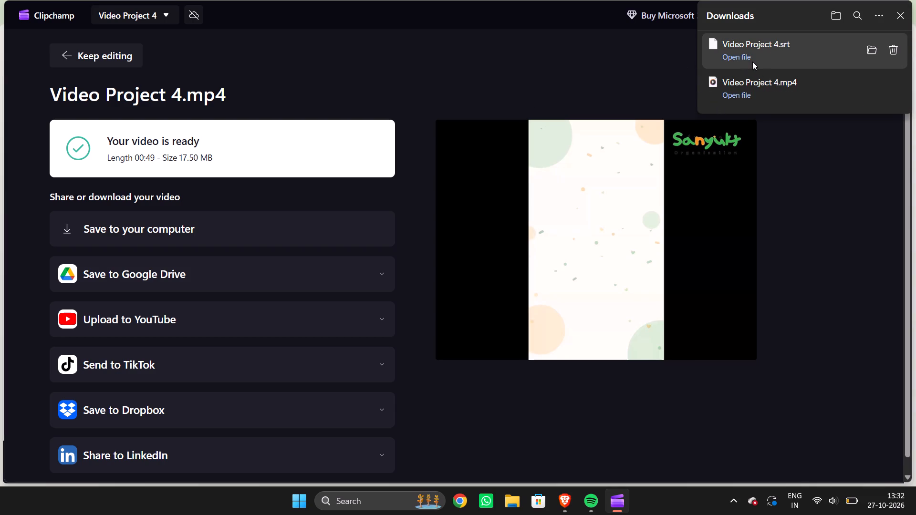
{"action": "left_click", "coordinate": [897, 18]}
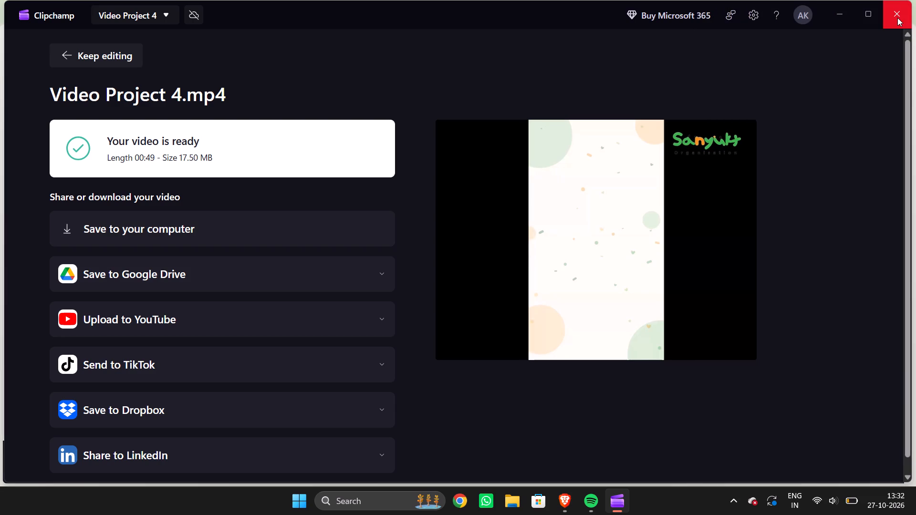
Minimize the Clipchamp window and the browser window with the Pixabay music page behind it.
{"action": "left_click", "coordinate": [844, 12]}
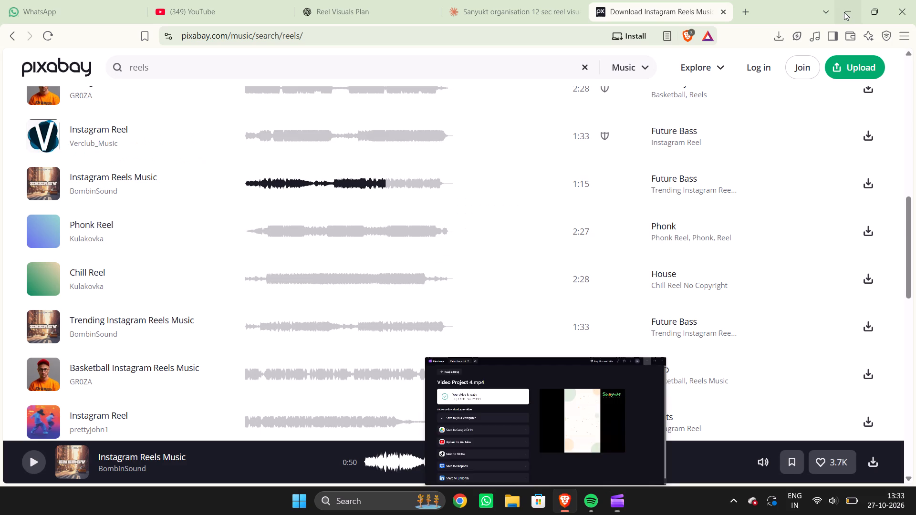
{"action": "left_click", "coordinate": [839, 6]}
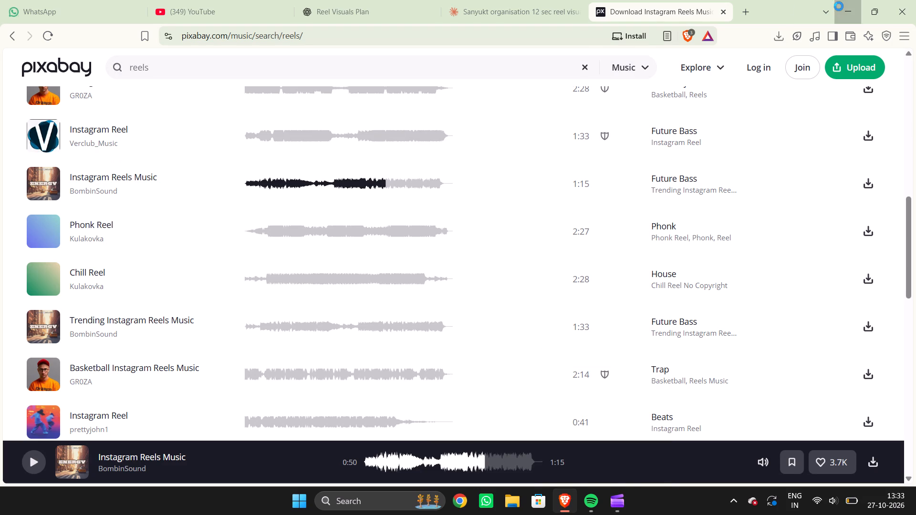